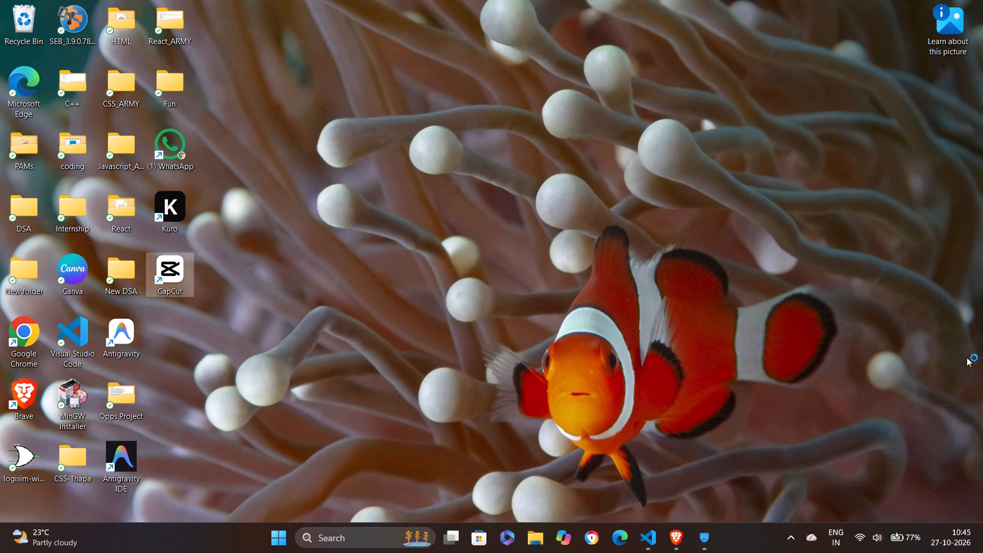
Turn on the computer's Bluetooth and close the quick settings.
{"action": "left_click", "coordinate": [890, 529]}
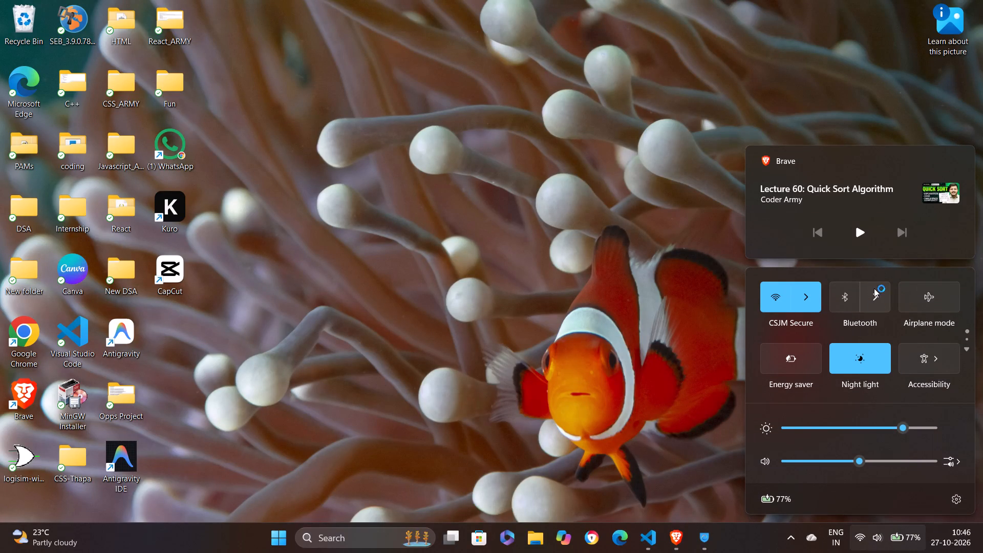
{"action": "left_click", "coordinate": [874, 288]}
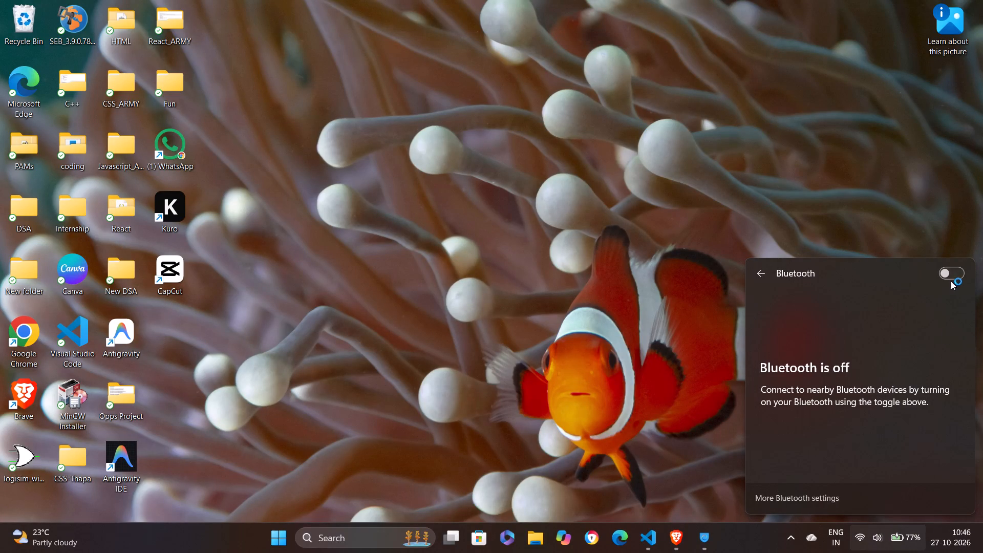
{"action": "left_click", "coordinate": [951, 272]}
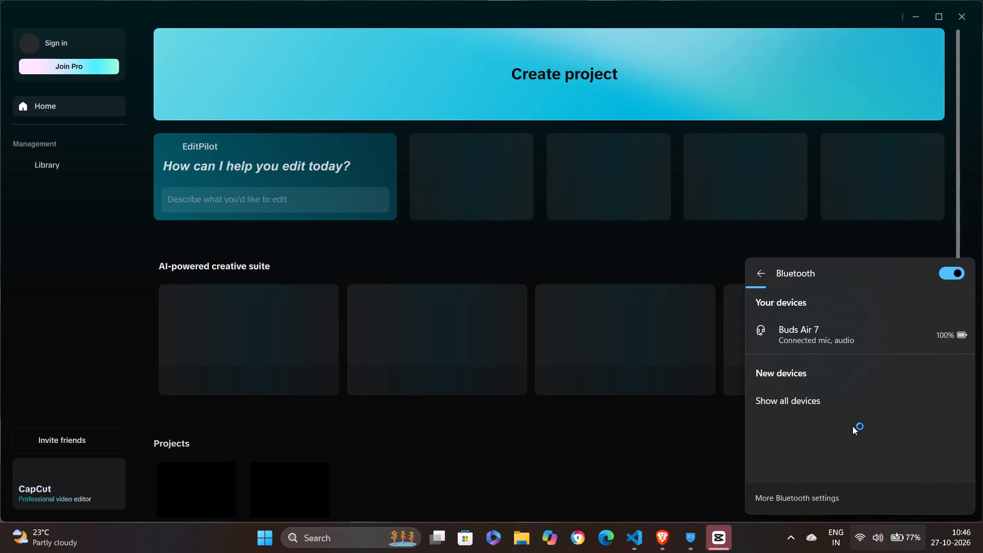
{"action": "left_click", "coordinate": [884, 541]}
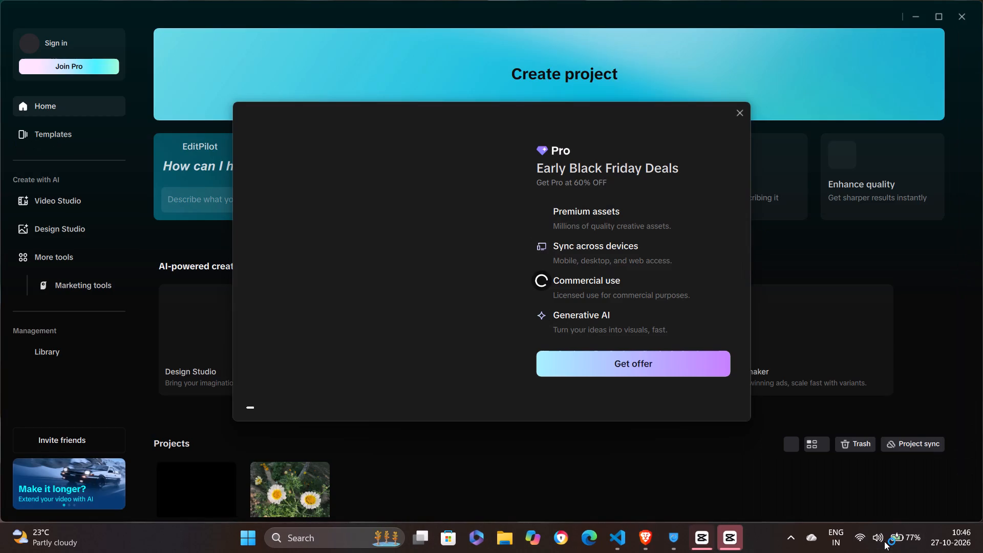
Dismiss the CapCut Pro offer and open the existing project 1026.
{"action": "left_click", "coordinate": [789, 365]}
{"action": "left_click", "coordinate": [739, 115]}
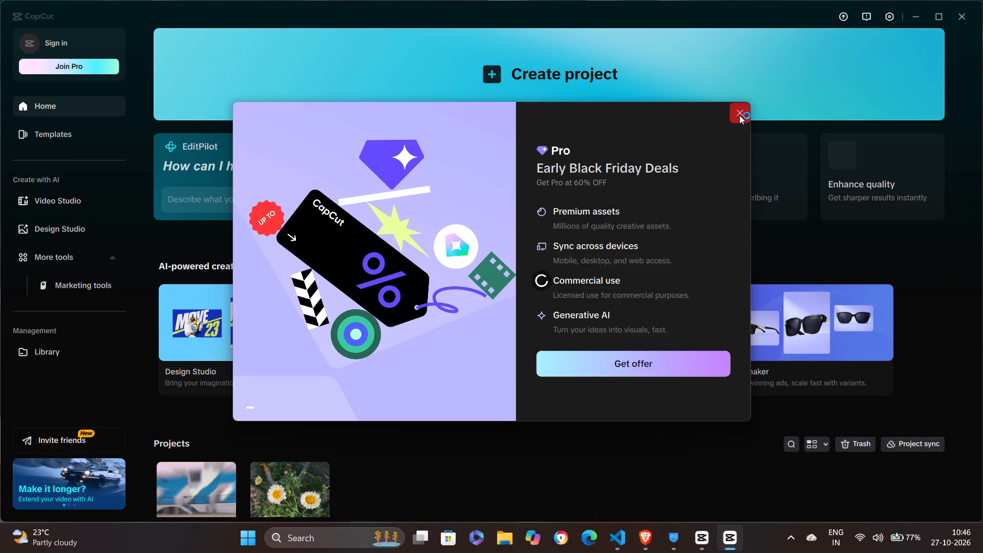
{"action": "scroll", "coordinate": [564, 336], "scroll_direction": "down", "scroll_amount": 1}
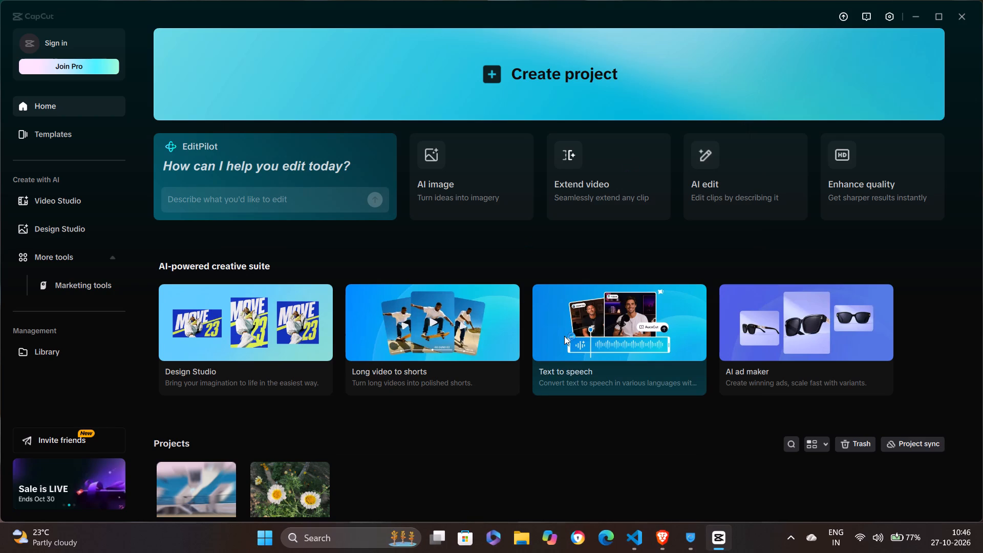
{"action": "scroll", "coordinate": [564, 336], "scroll_direction": "down", "scroll_amount": 2}
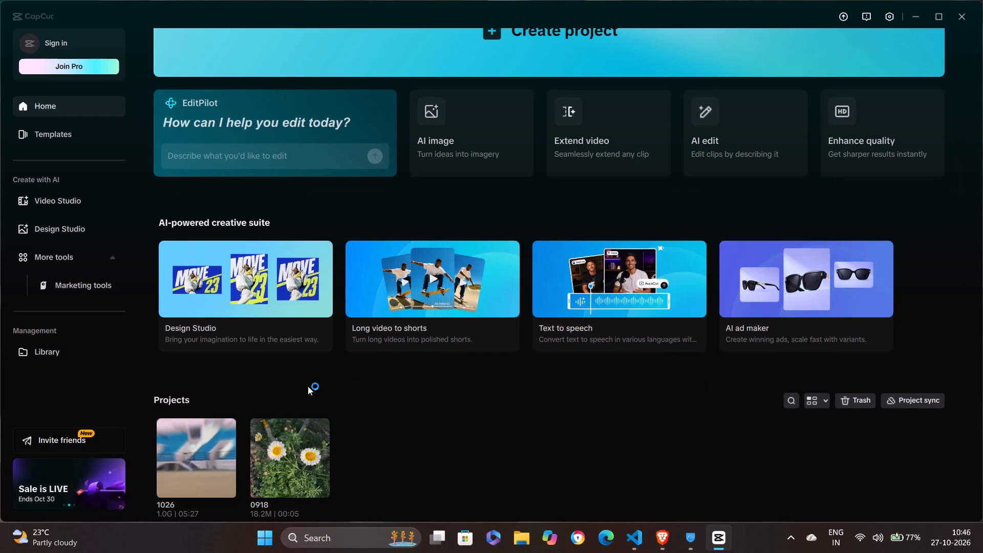
{"action": "left_click", "coordinate": [226, 441]}
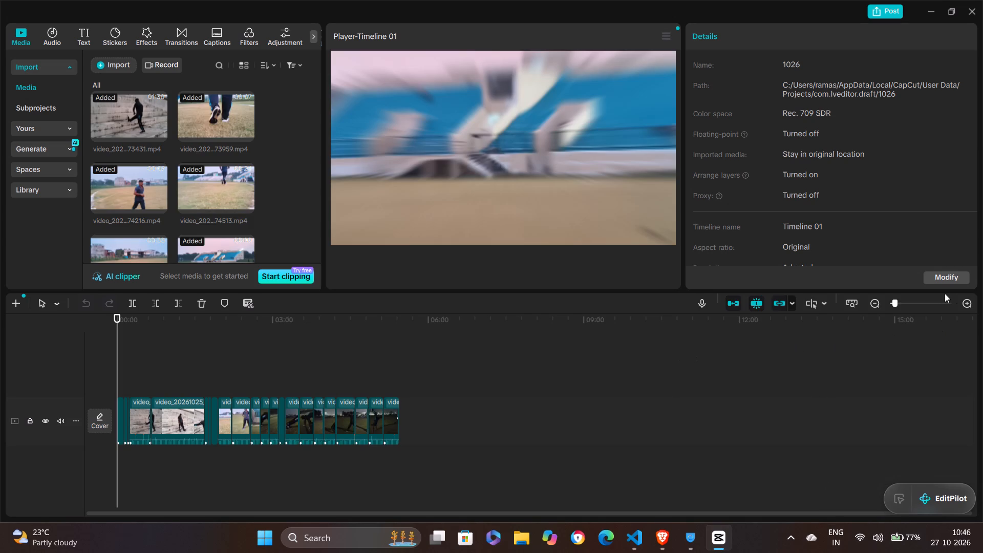
Examine the opening clips of Timeline 01 at a closer scale.
{"action": "left_click", "coordinate": [967, 302]}
{"action": "left_click", "coordinate": [967, 302]}
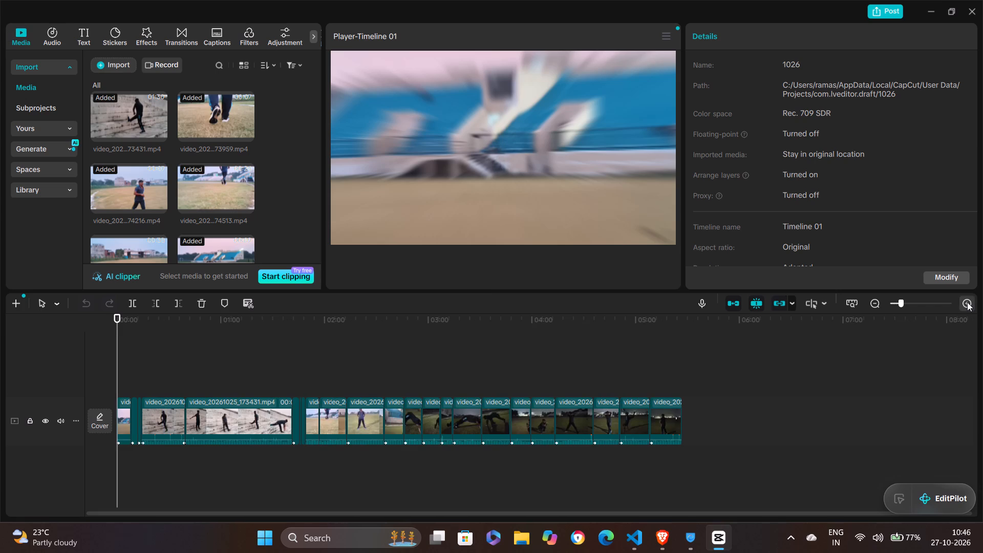
{"action": "left_click", "coordinate": [967, 302]}
{"action": "left_click", "coordinate": [967, 302]}
{"action": "left_click", "coordinate": [967, 302]}
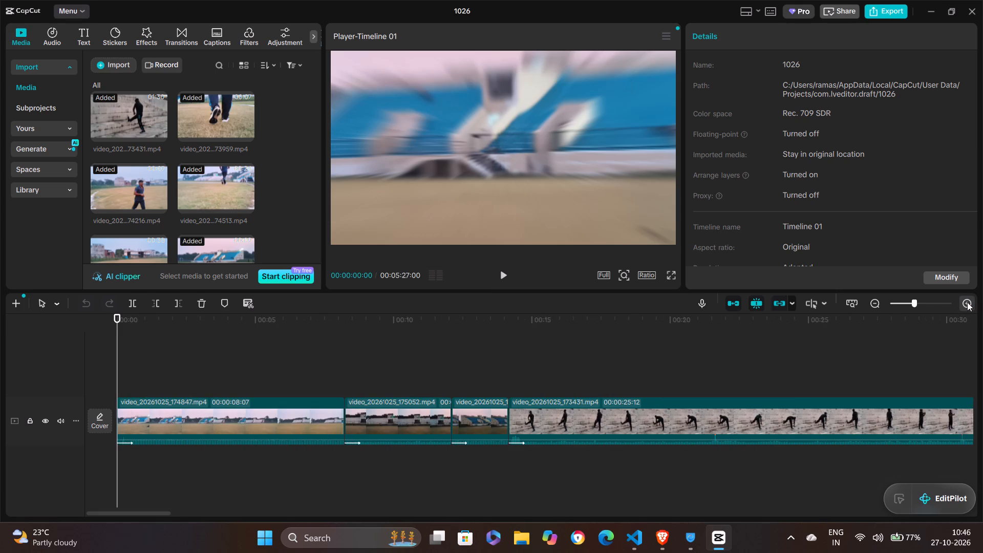
{"action": "left_click", "coordinate": [967, 302]}
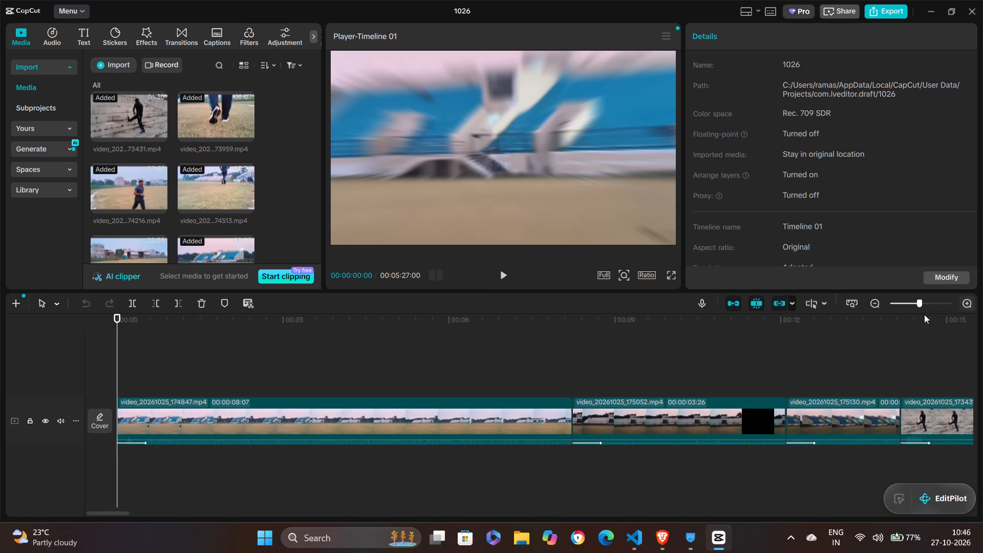
{"action": "left_click", "coordinate": [875, 303]}
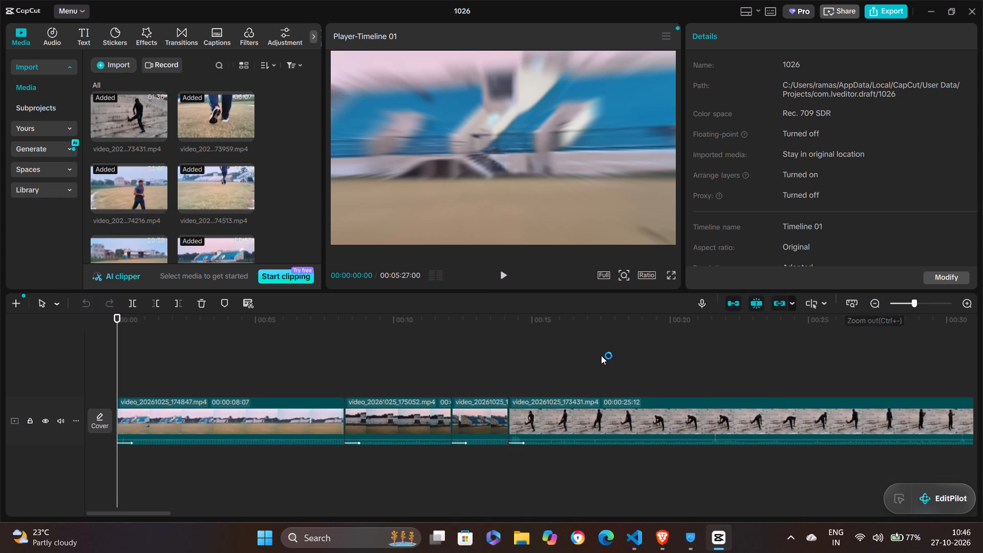
{"action": "scroll", "coordinate": [440, 360], "scroll_direction": "right", "scroll_amount": 3}
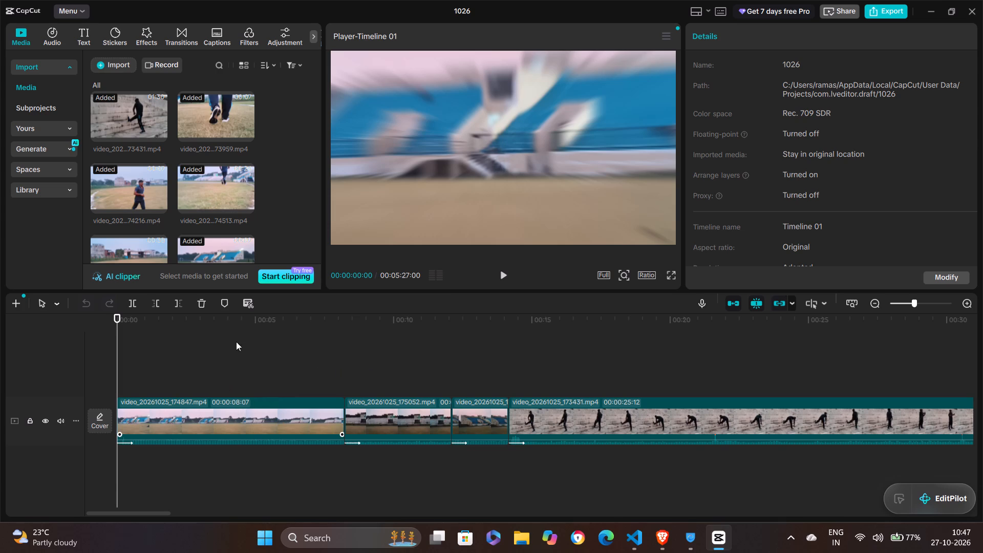
Browse the available text options: default text, text templates, text effects, presets and AI packaging.
{"action": "left_click", "coordinate": [83, 33]}
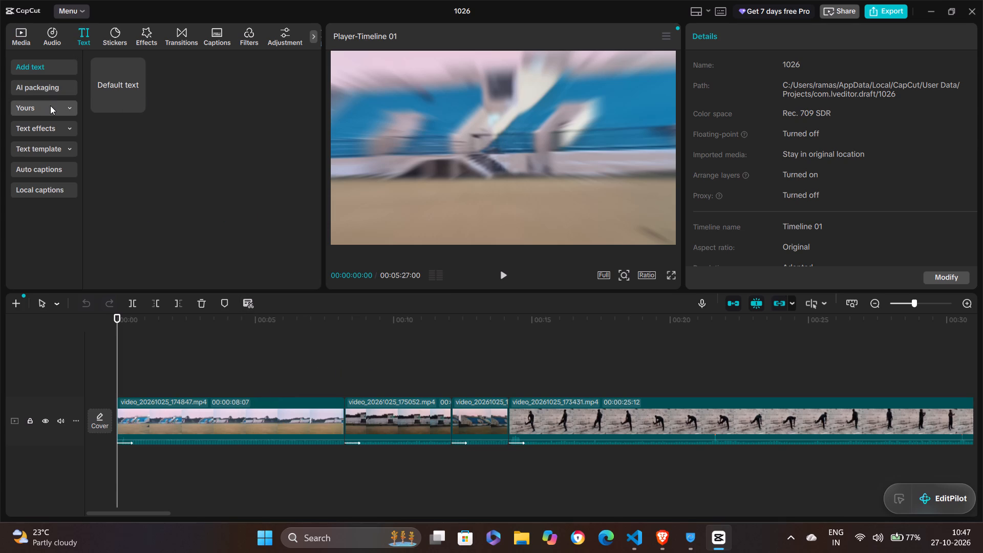
{"action": "left_click", "coordinate": [112, 80]}
{"action": "left_click", "coordinate": [34, 147]}
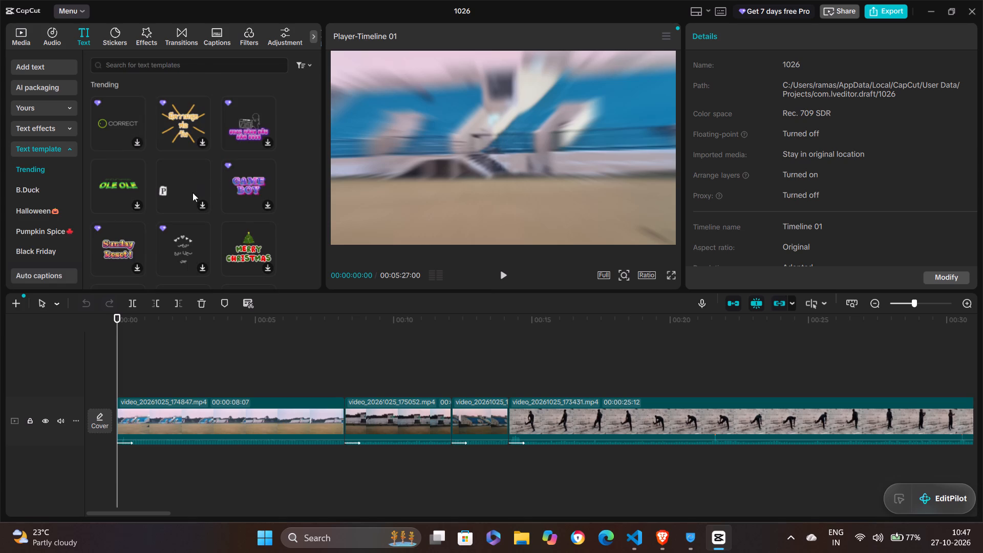
{"action": "scroll", "coordinate": [231, 236], "scroll_direction": "down", "scroll_amount": 1}
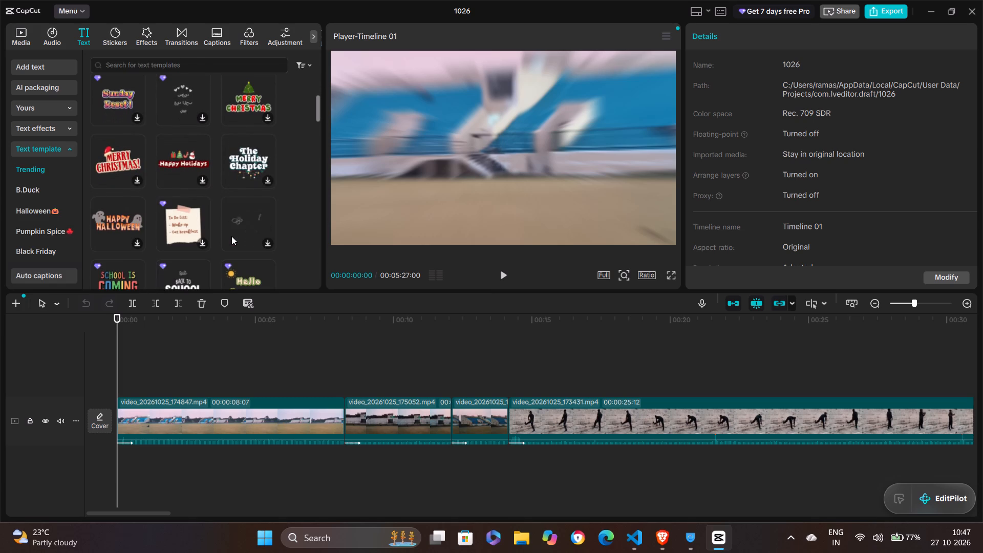
{"action": "scroll", "coordinate": [231, 236], "scroll_direction": "right", "scroll_amount": 1}
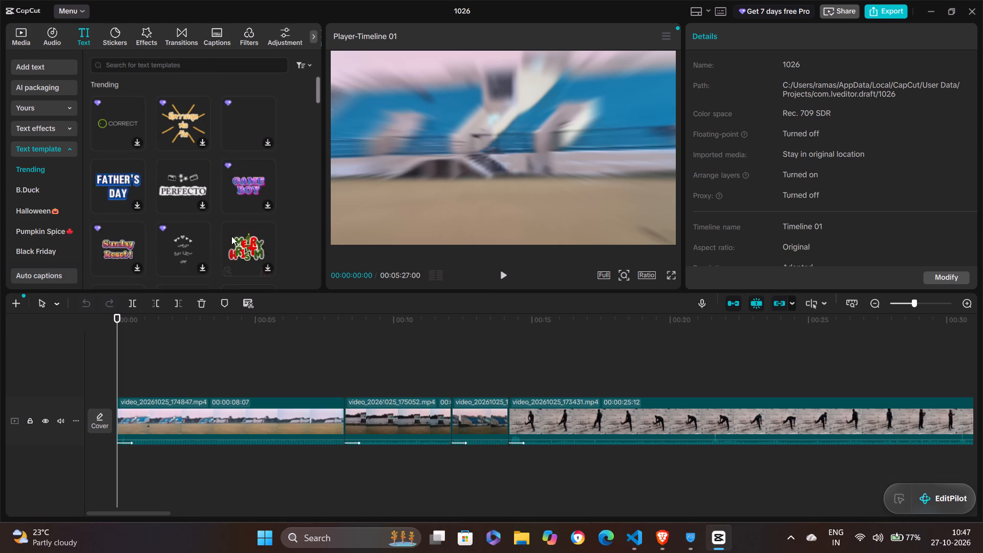
{"action": "left_click", "coordinate": [69, 130]}
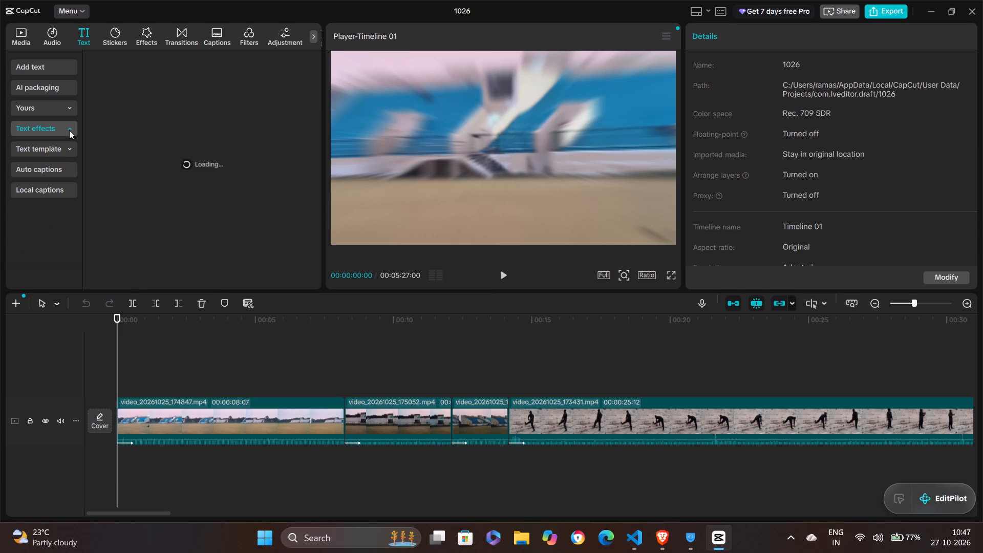
{"action": "left_click", "coordinate": [69, 130]}
{"action": "left_click", "coordinate": [69, 130]}
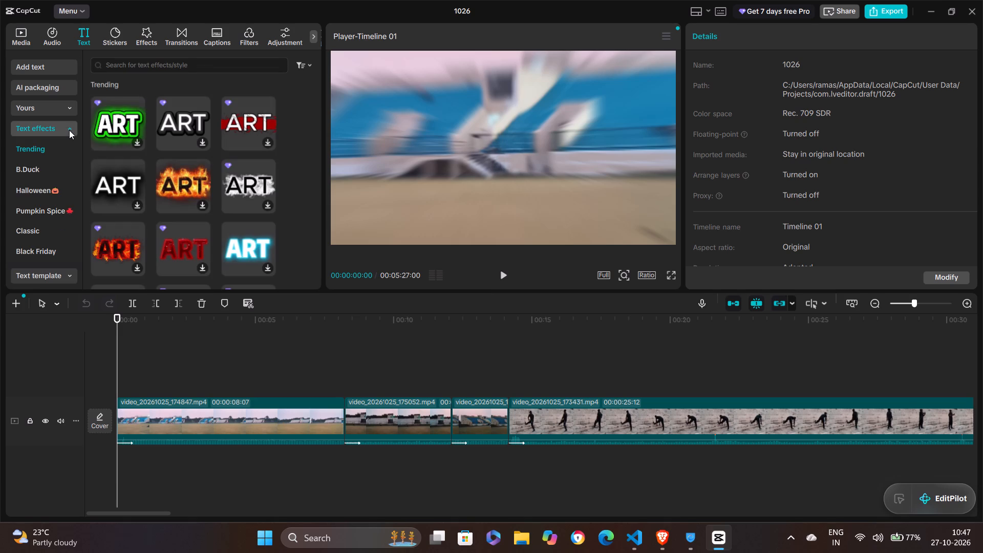
{"action": "left_click", "coordinate": [69, 130]}
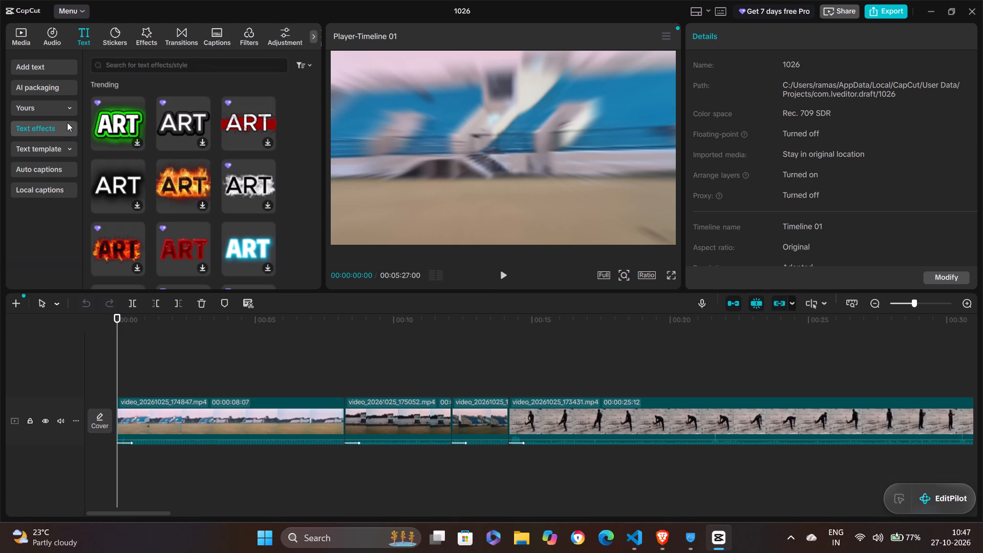
{"action": "left_click", "coordinate": [59, 107]}
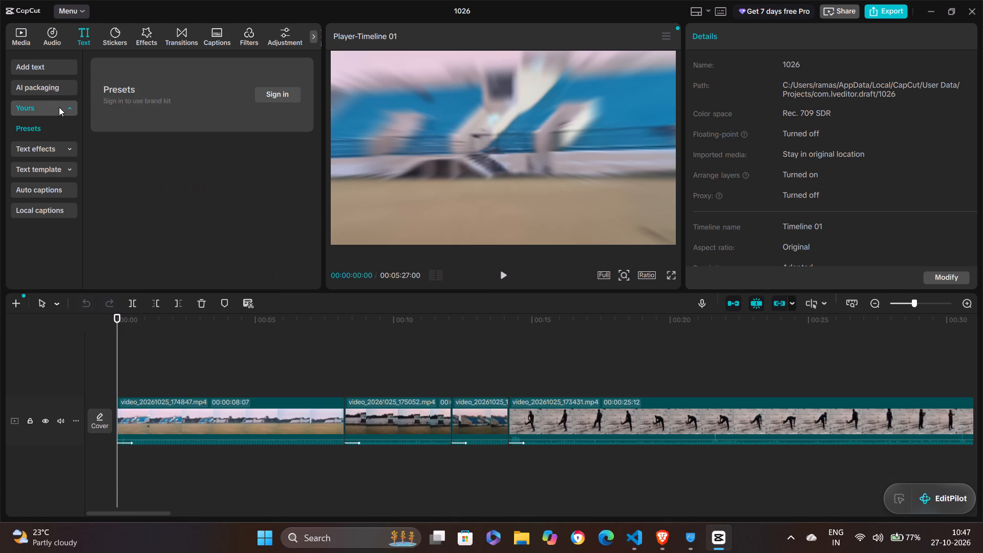
{"action": "left_click", "coordinate": [62, 84]}
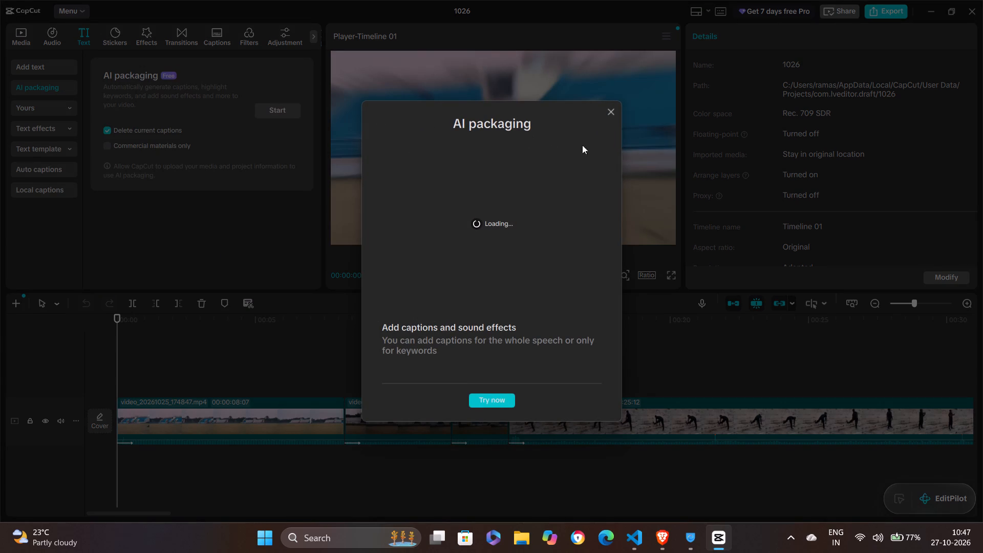
{"action": "left_click", "coordinate": [607, 114]}
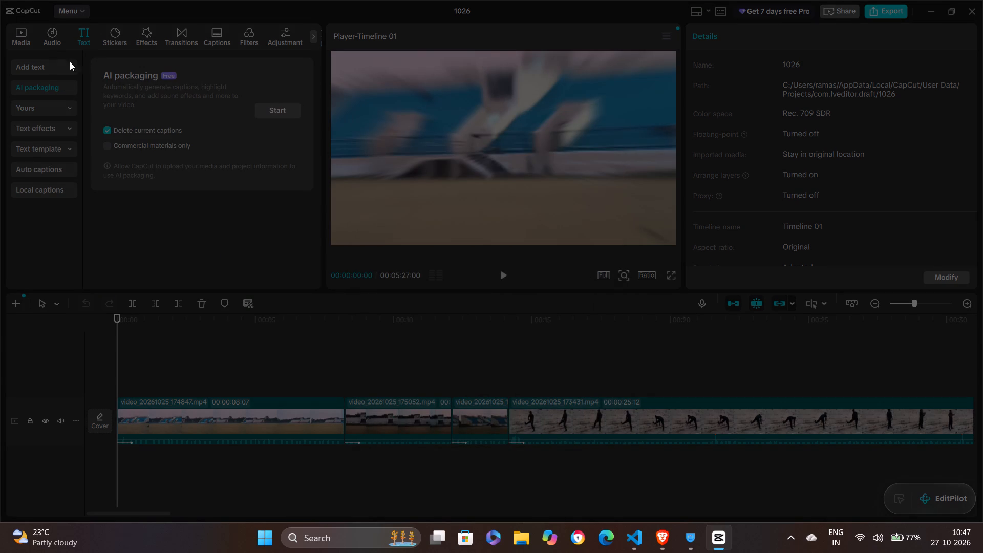
Add a default text clip at the start of the timeline, above the first video clip.
{"action": "left_click", "coordinate": [50, 63]}
{"action": "left_click", "coordinate": [50, 63]}
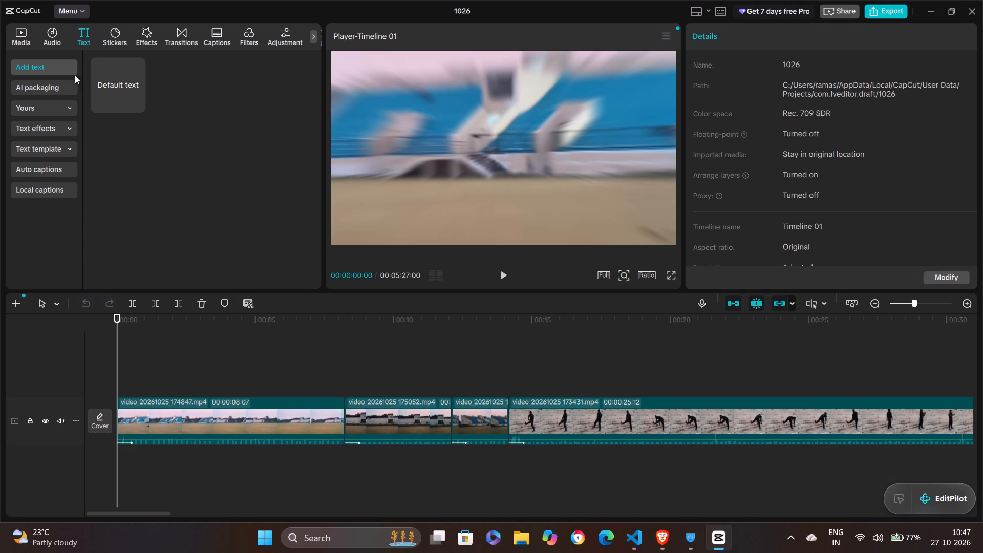
{"action": "left_click", "coordinate": [100, 96]}
{"action": "left_click", "coordinate": [141, 104]}
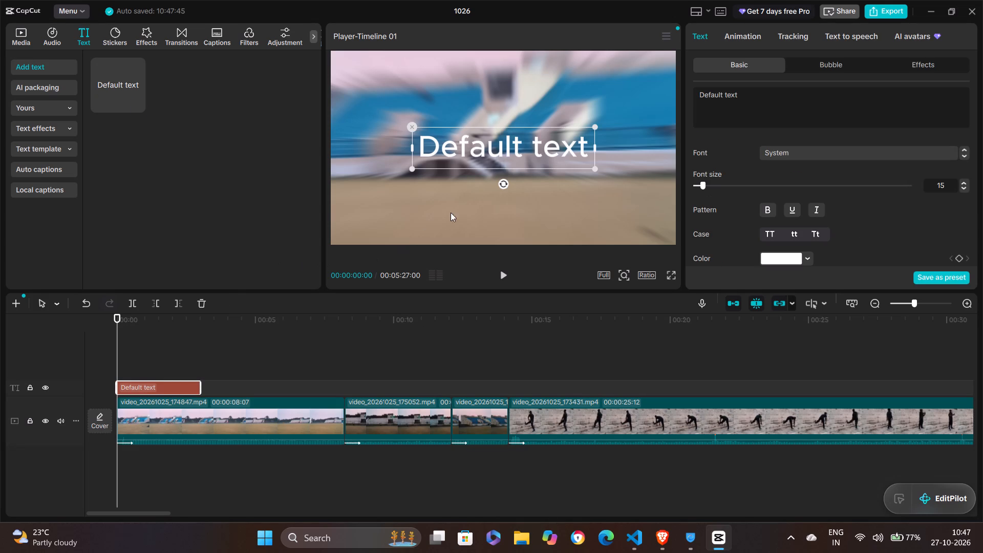
Replace the default wording of the new text clip with "Sunday".
{"action": "left_click", "coordinate": [522, 158]}
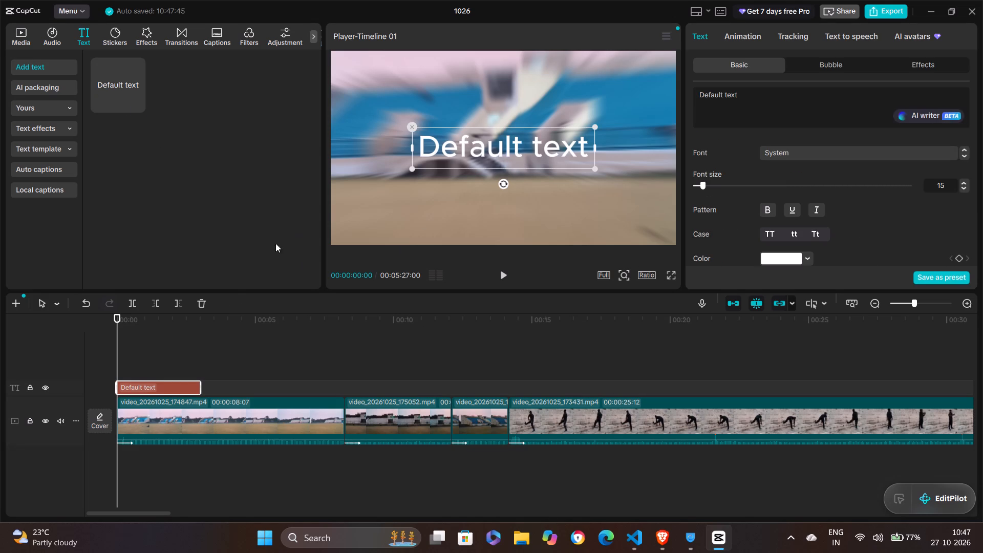
{"action": "double_click", "coordinate": [528, 152]}
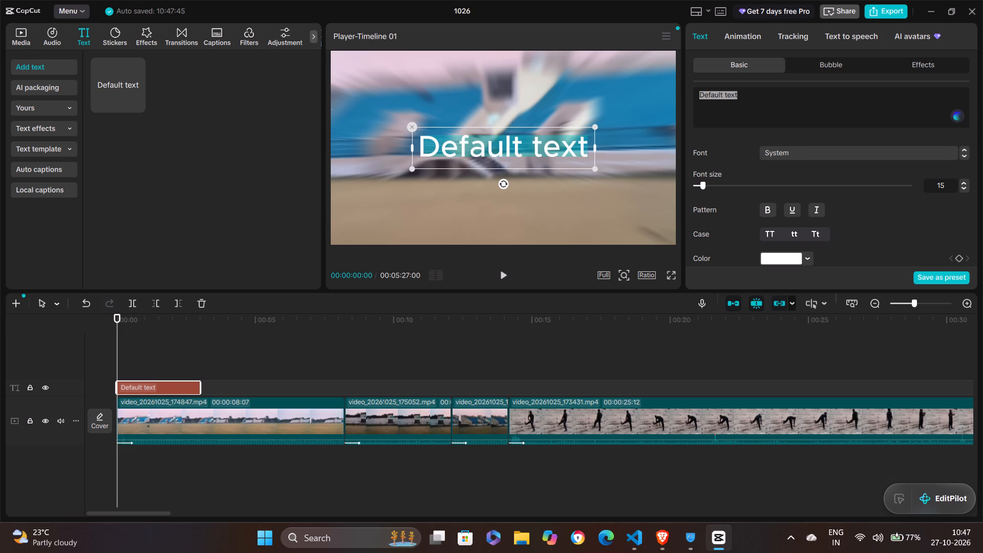
{"action": "key", "text": "BackSpace"}
{"action": "key", "text": "shift+s"}
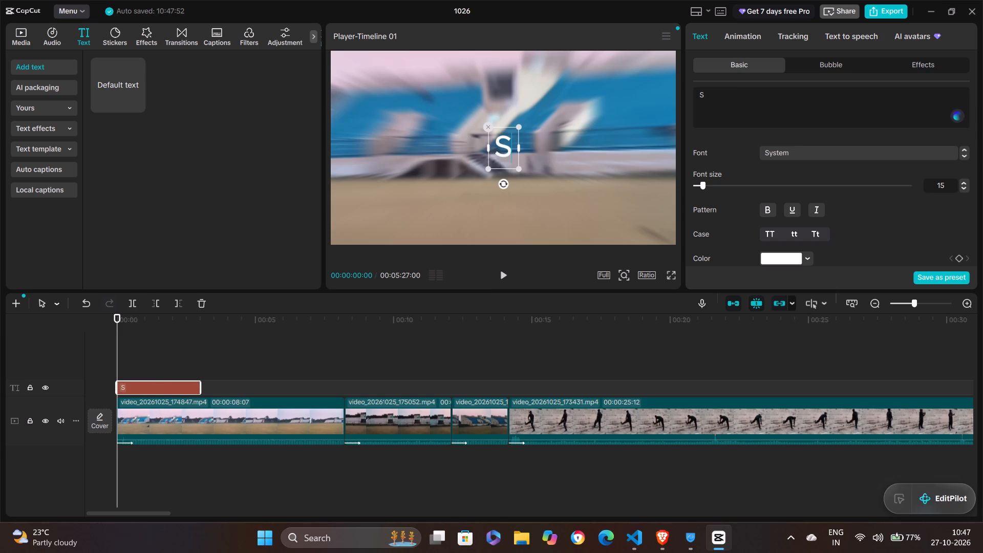
{"action": "type", "text": "un"}
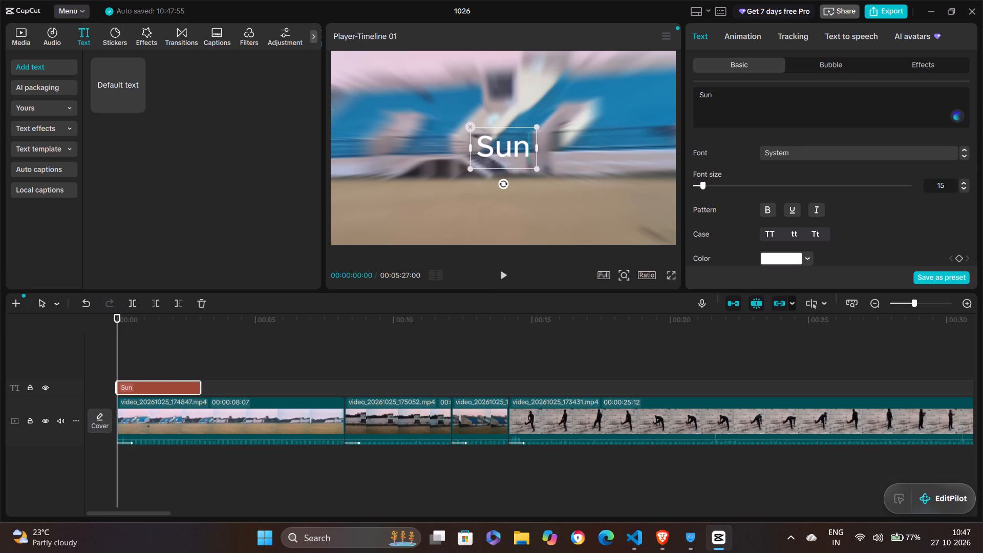
{"action": "type", "text": "day"}
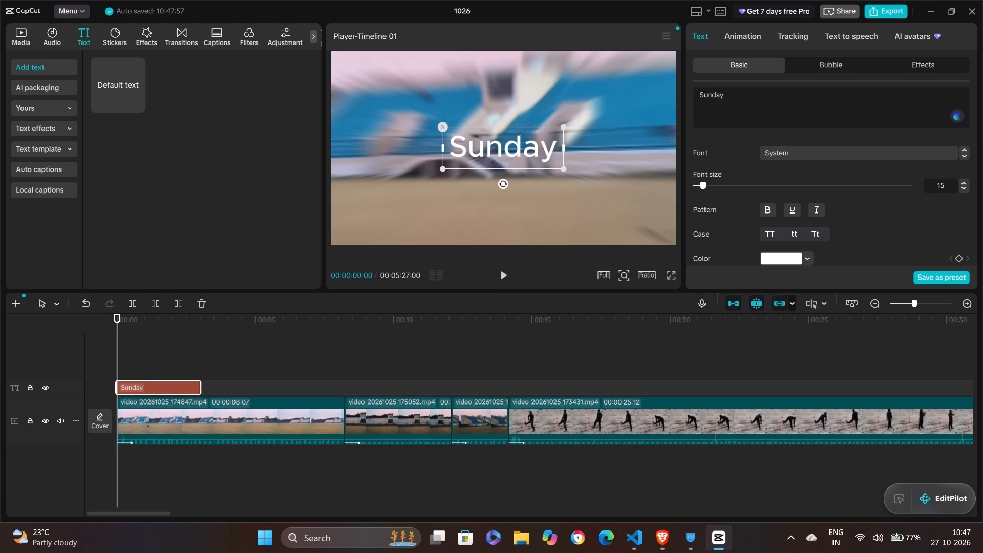
{"action": "key", "text": "space"}
{"action": "type", "text": "Wo"}
{"action": "key", "text": "BackSpace"}
{"action": "key", "text": "BackSpace"}
{"action": "key", "text": "BackSpace"}
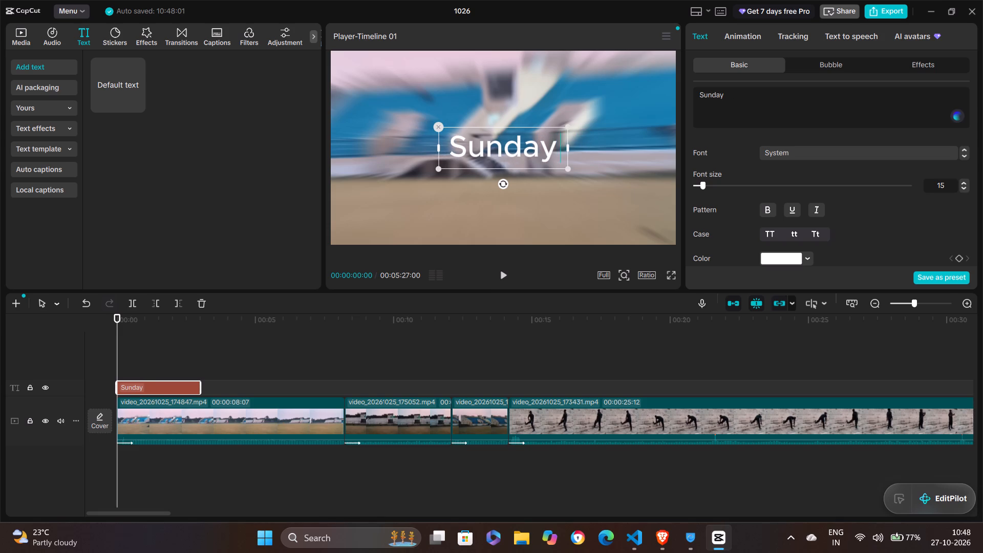
Examine the basic style settings for the Sunday text: preset styles, transform, blend, stroke, background, glow, shadow and curve.
{"action": "scroll", "coordinate": [786, 223], "scroll_direction": "down", "scroll_amount": 1}
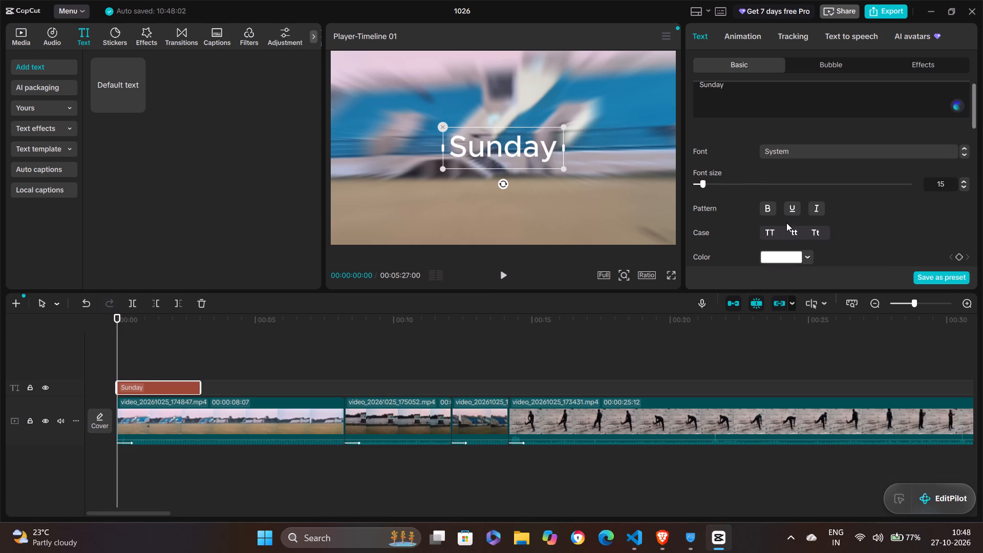
{"action": "scroll", "coordinate": [786, 223], "scroll_direction": "down", "scroll_amount": 3}
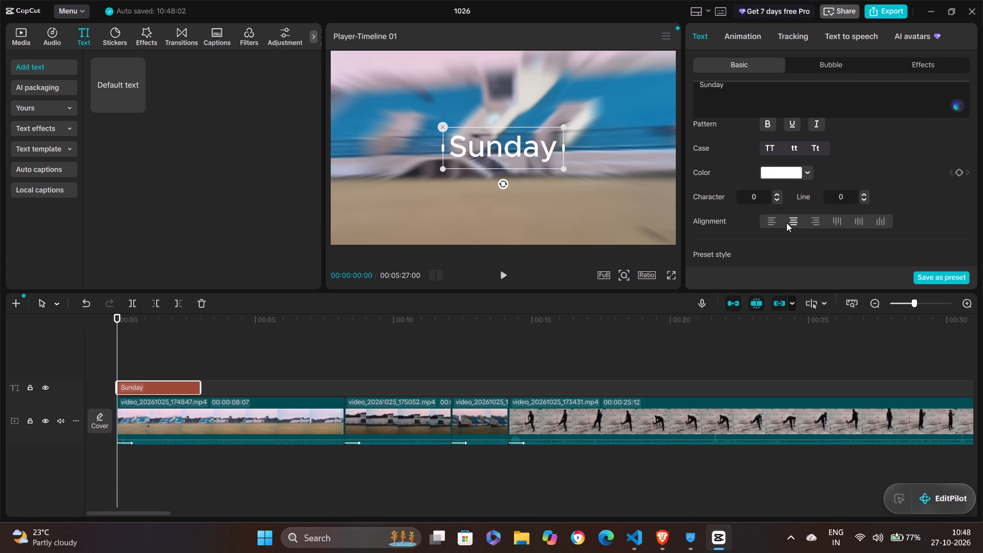
{"action": "scroll", "coordinate": [786, 223], "scroll_direction": "down", "scroll_amount": 1}
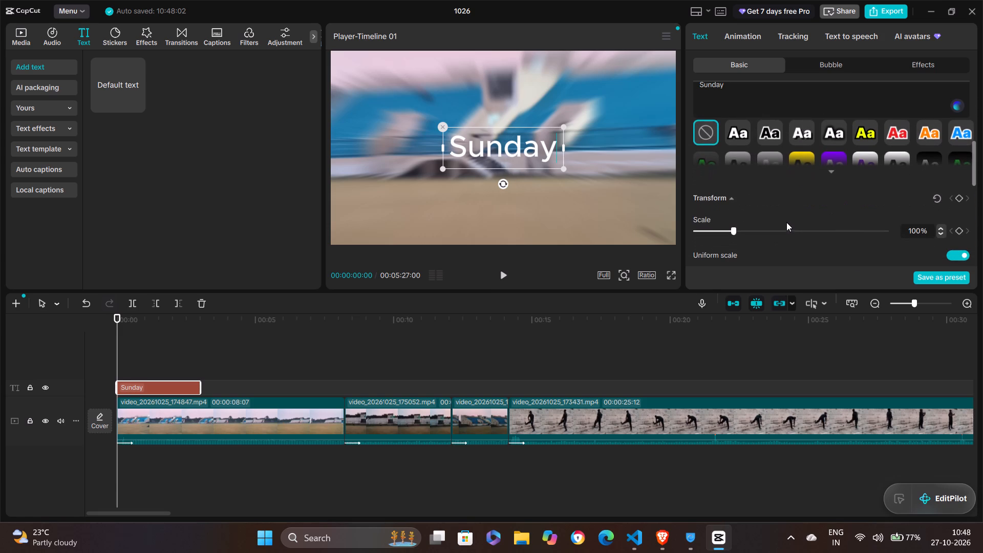
{"action": "left_click", "coordinate": [729, 196]}
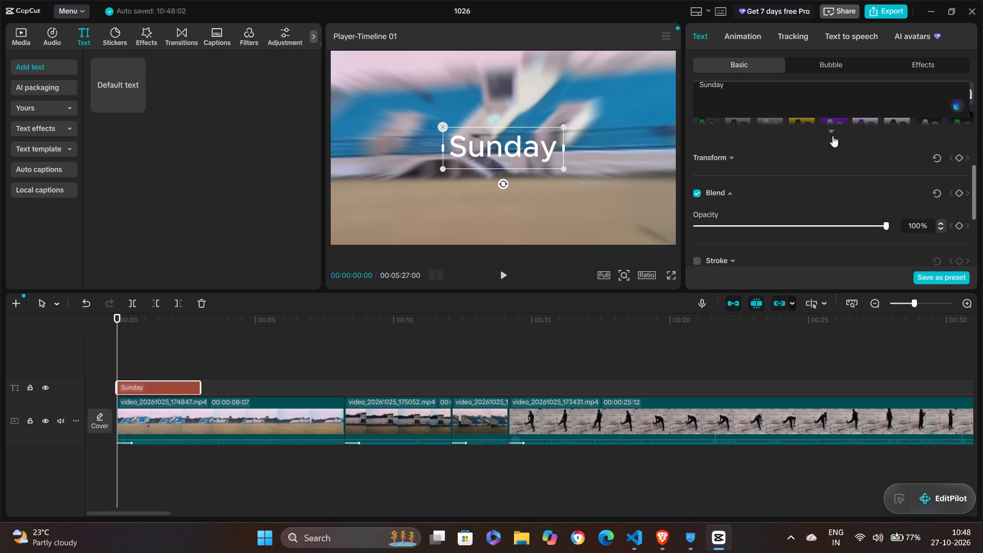
{"action": "left_click", "coordinate": [833, 127]}
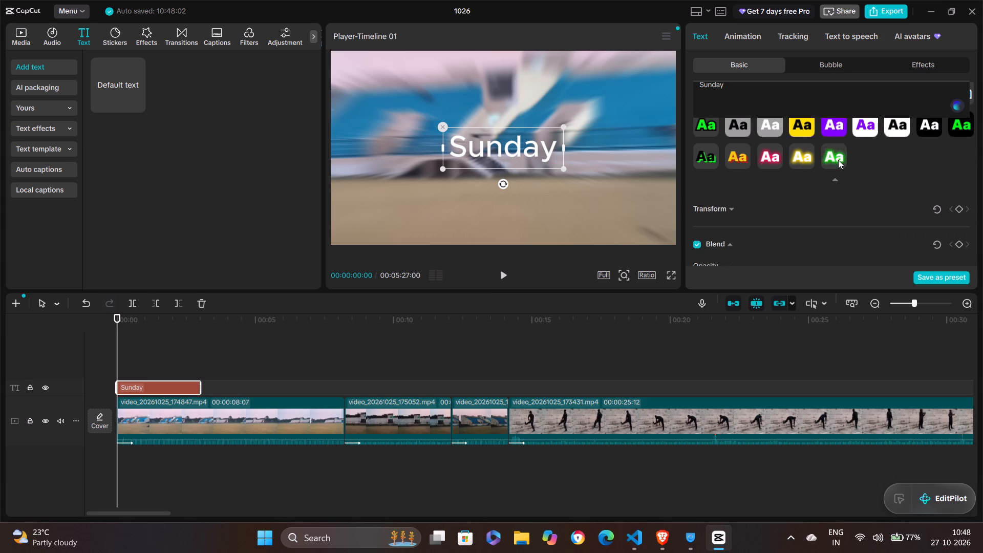
{"action": "scroll", "coordinate": [838, 160], "scroll_direction": "up", "scroll_amount": 1}
{"action": "scroll", "coordinate": [838, 160], "scroll_direction": "down", "scroll_amount": 4}
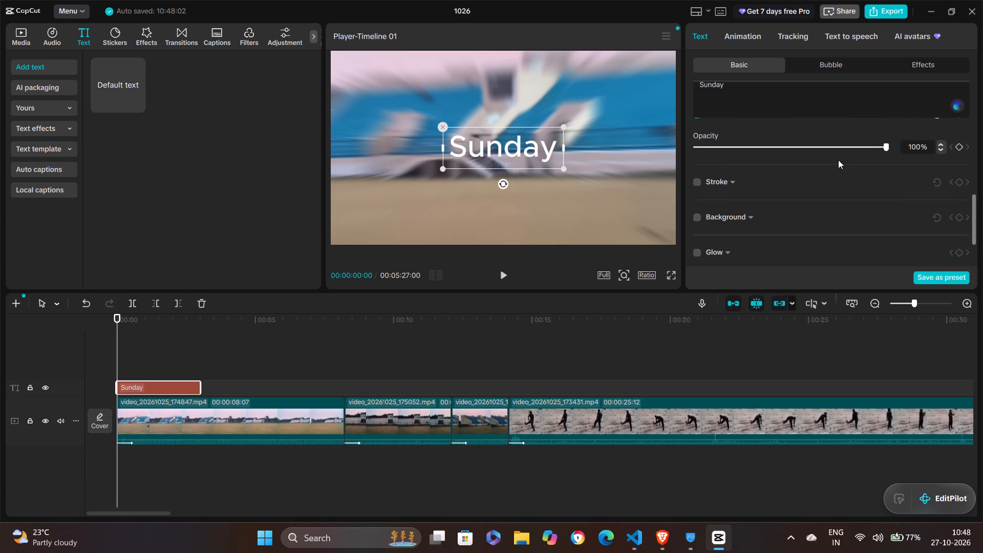
{"action": "scroll", "coordinate": [838, 160], "scroll_direction": "down", "scroll_amount": 2}
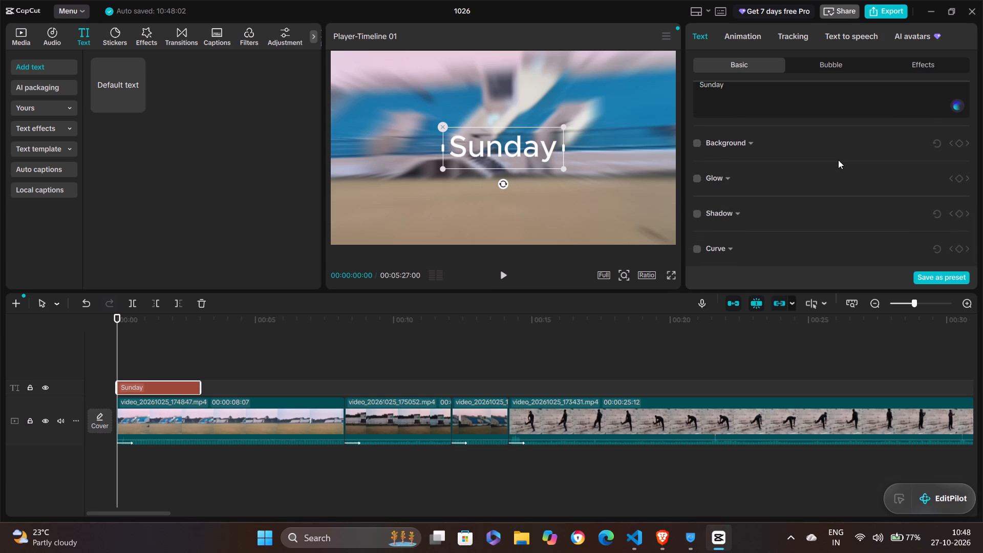
{"action": "scroll", "coordinate": [838, 160], "scroll_direction": "up", "scroll_amount": 1}
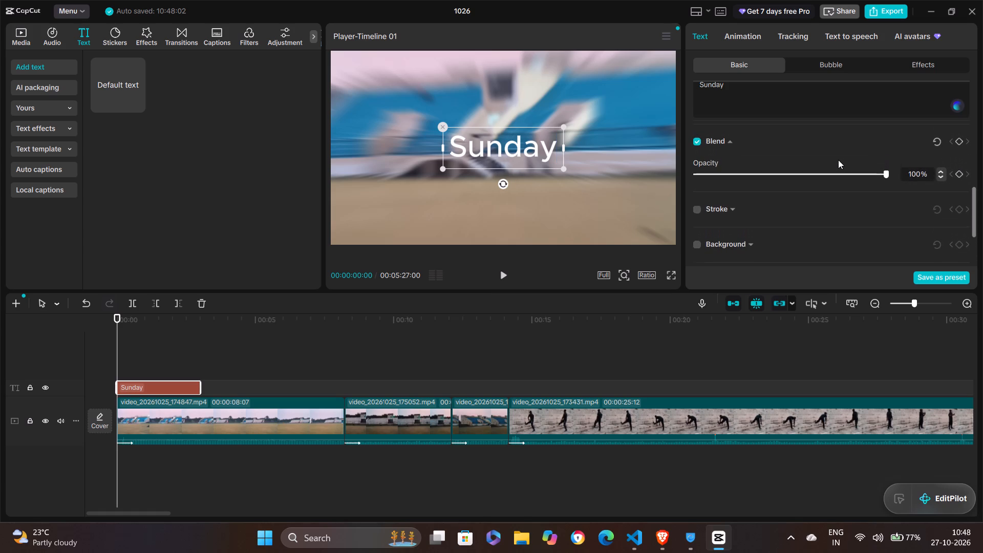
{"action": "scroll", "coordinate": [838, 160], "scroll_direction": "up", "scroll_amount": 1}
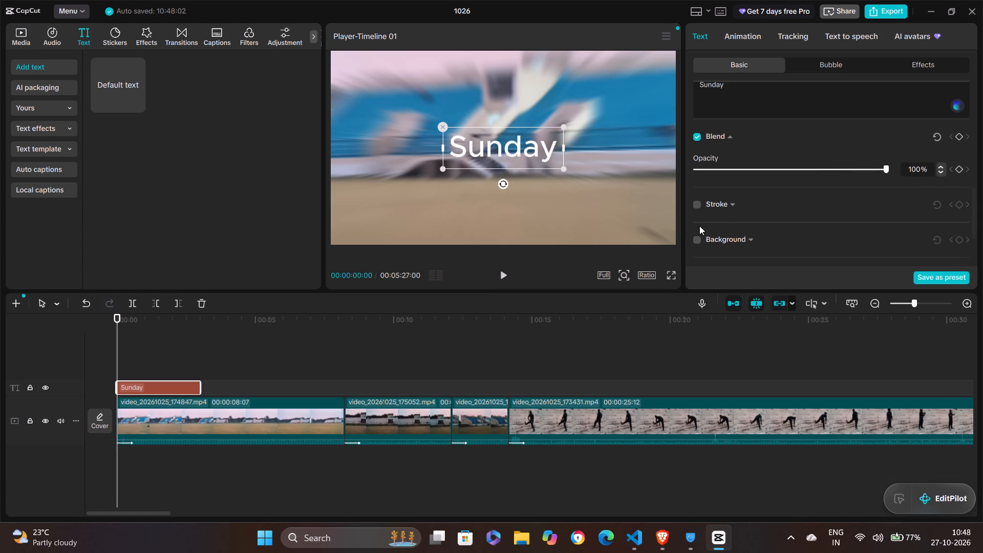
{"action": "left_click", "coordinate": [732, 204]}
{"action": "left_click", "coordinate": [732, 204]}
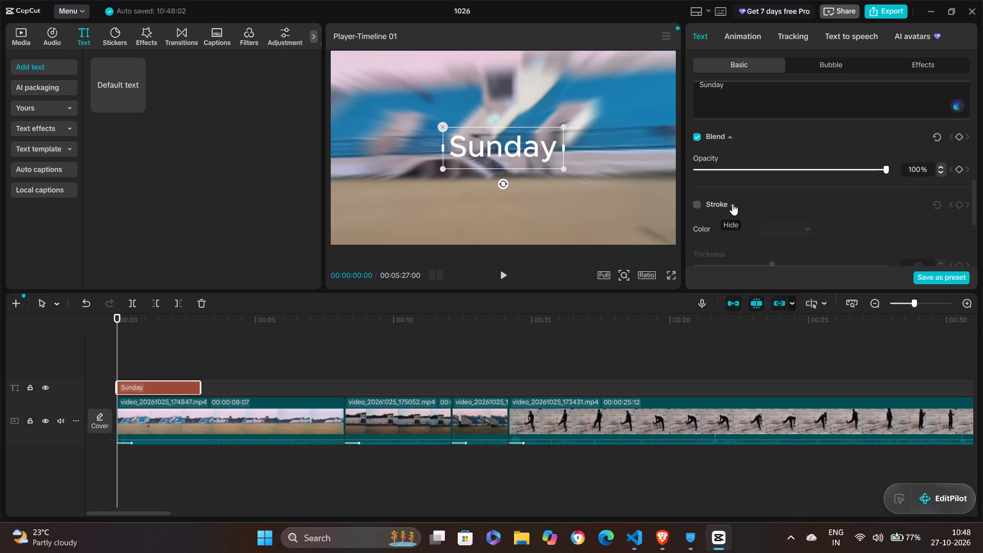
{"action": "scroll", "coordinate": [754, 156], "scroll_direction": "up", "scroll_amount": 1}
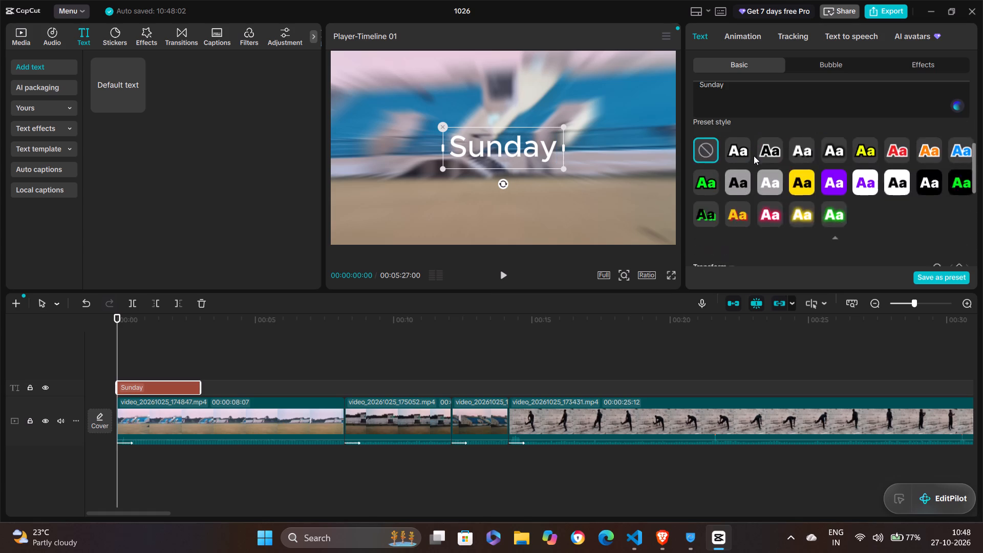
{"action": "scroll", "coordinate": [754, 156], "scroll_direction": "up", "scroll_amount": 2}
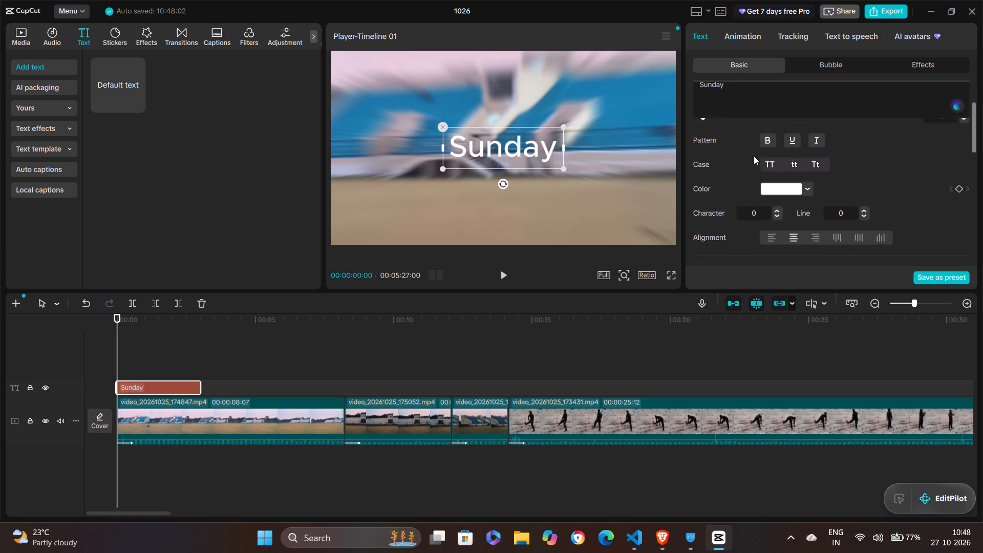
{"action": "scroll", "coordinate": [754, 156], "scroll_direction": "up", "scroll_amount": 4}
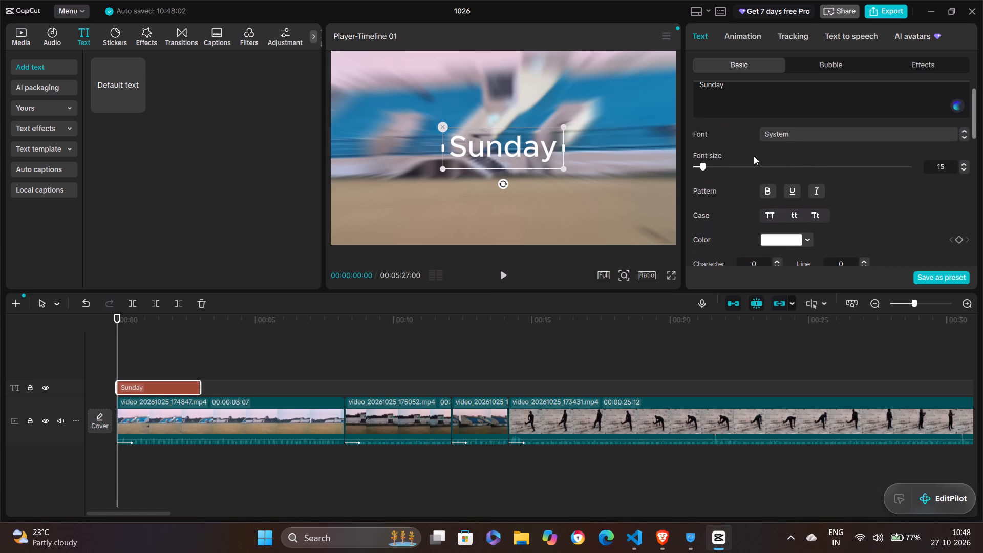
{"action": "scroll", "coordinate": [754, 156], "scroll_direction": "up", "scroll_amount": 1}
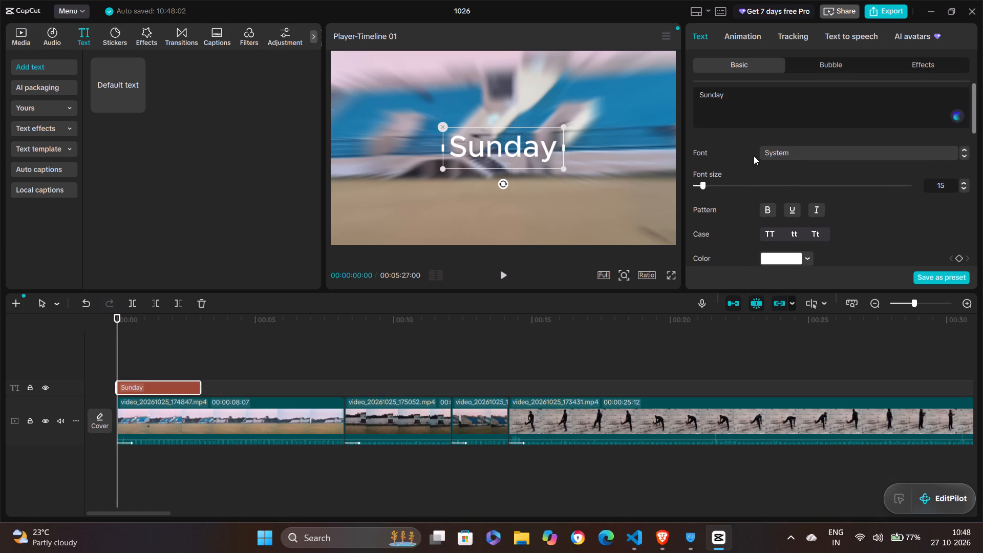
{"action": "scroll", "coordinate": [754, 156], "scroll_direction": "up", "scroll_amount": 1}
Try successive fonts on the Sunday title, including Agency FB and the Aparajita variants, and settle on Arial.
{"action": "left_click", "coordinate": [964, 155]}
{"action": "left_click", "coordinate": [964, 155]}
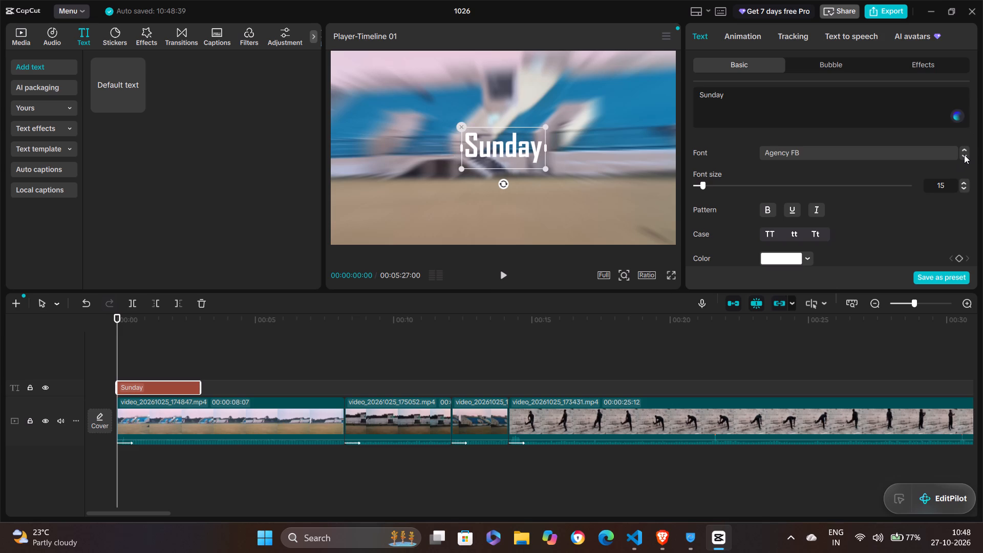
{"action": "left_click", "coordinate": [964, 155]}
{"action": "left_click", "coordinate": [964, 155]}
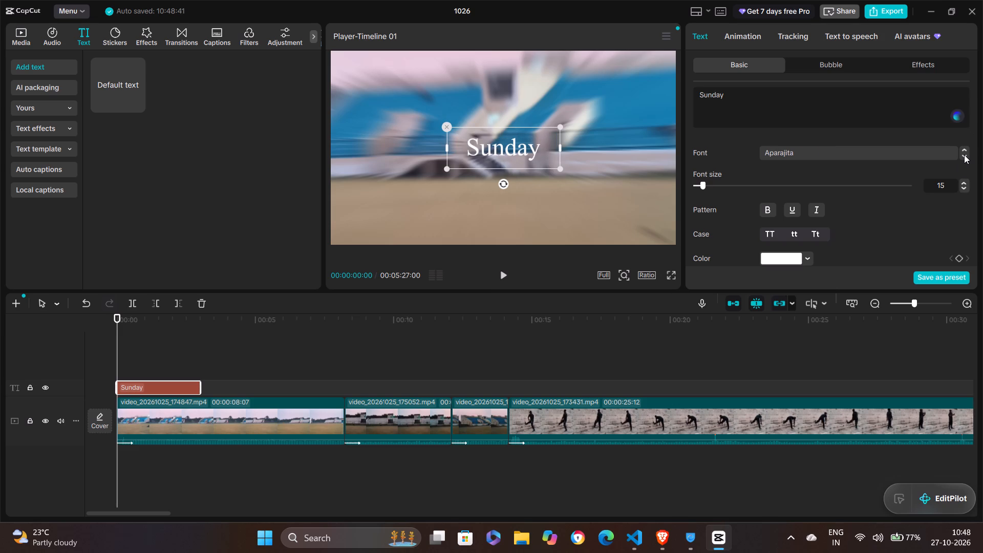
{"action": "left_click", "coordinate": [964, 155]}
{"action": "left_click", "coordinate": [964, 155]}
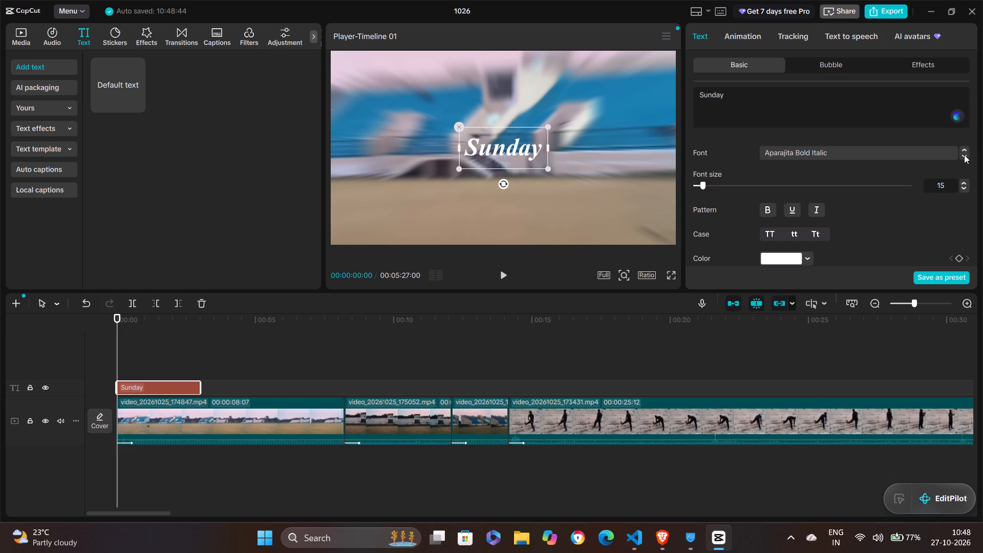
{"action": "right_click", "coordinate": [964, 155]}
{"action": "left_click", "coordinate": [964, 155]}
{"action": "left_click", "coordinate": [964, 155]}
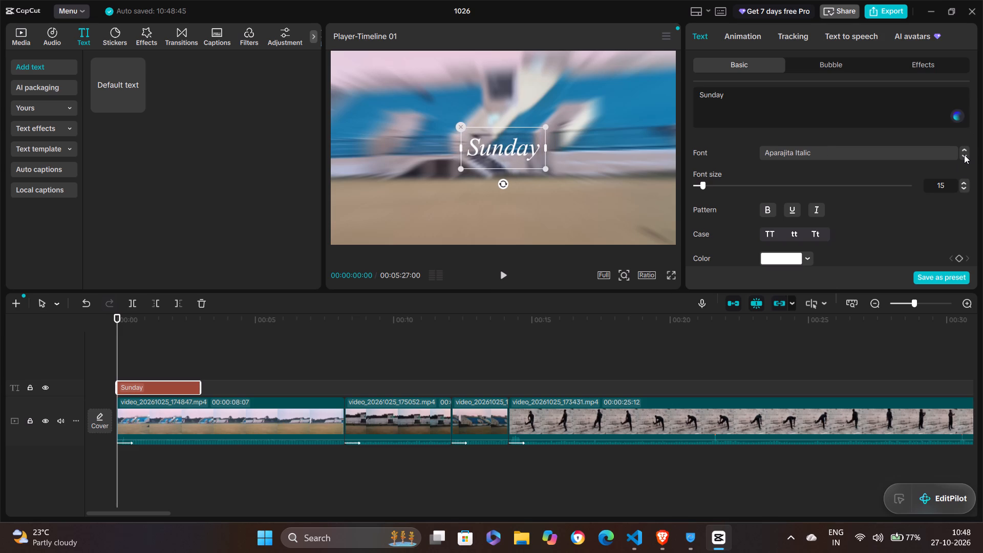
Add a second line reading "Workout" below Sunday in the title text, indented with 12 spaces.
{"action": "left_click", "coordinate": [732, 97]}
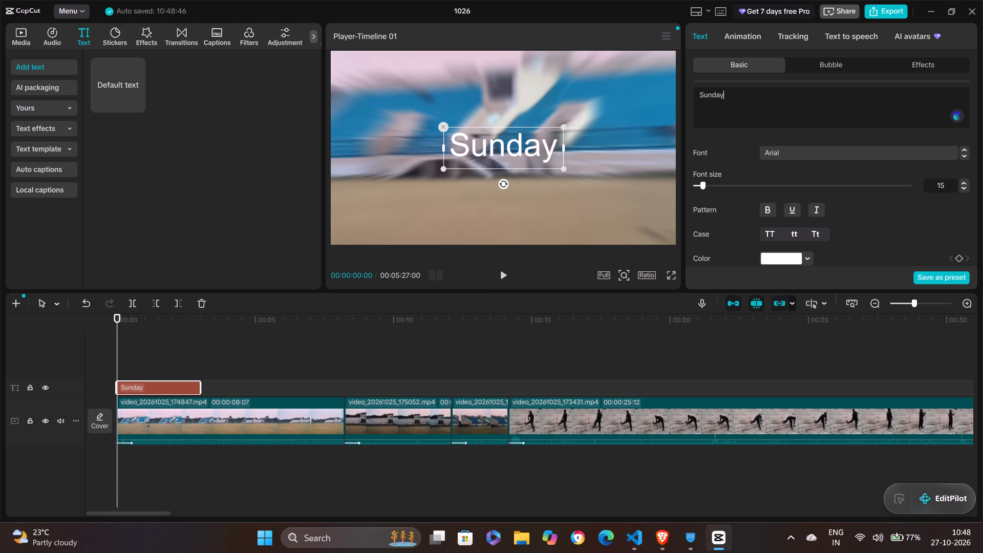
{"action": "key", "text": "Return"}
{"action": "key", "text": "space"}
{"action": "key", "text": "space"}
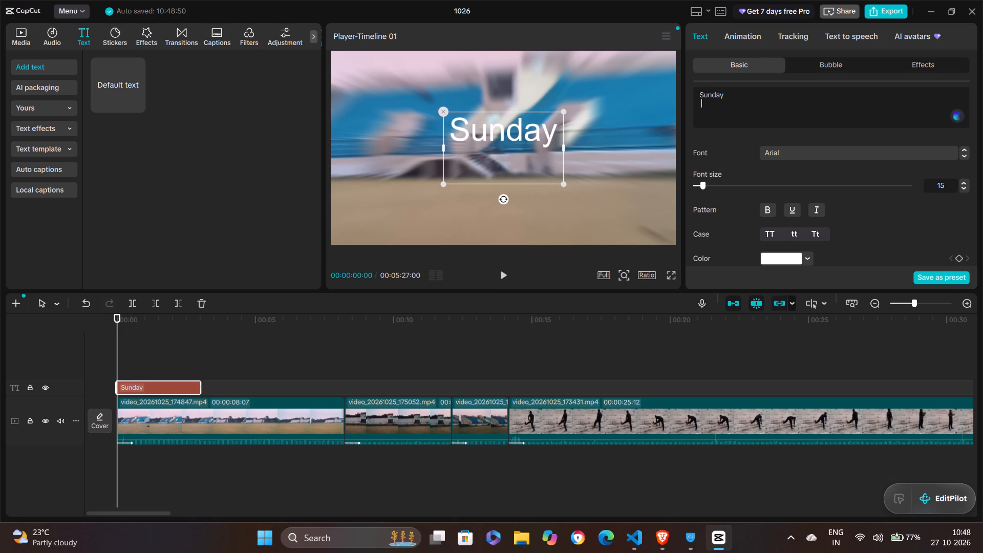
{"action": "key", "text": "space"}
{"action": "key", "text": "space"}
{"action": "key", "text": "space"}
{"action": "key", "text": "space"}
{"action": "key", "text": "space"}
{"action": "key", "text": "space"}
{"action": "key", "text": "space"}
{"action": "key", "text": "space"}
{"action": "key", "text": "space"}
{"action": "key", "text": "space"}
{"action": "key", "text": "shift+w"}
{"action": "type", "text": "or"}
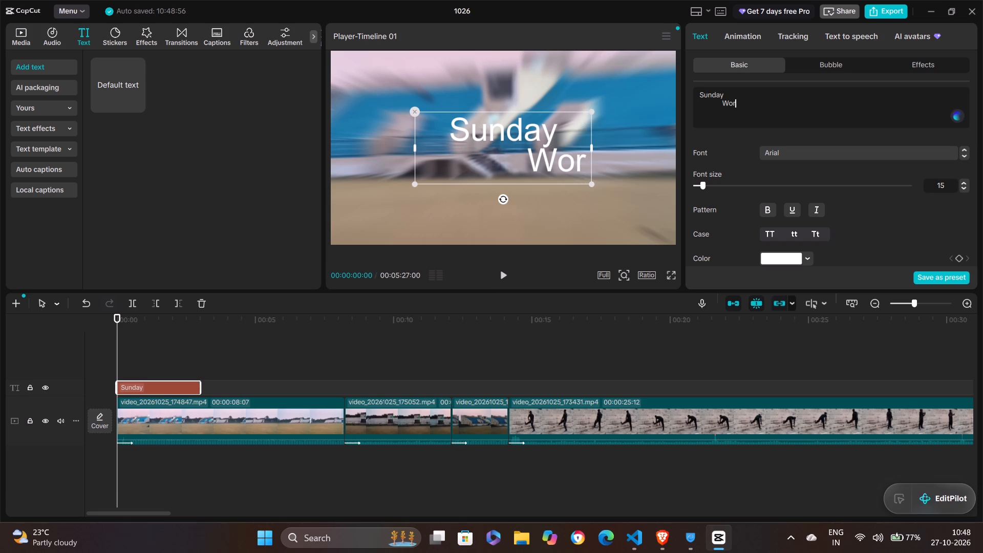
{"action": "type", "text": "kout"}
Indent the word Workout further with 14 more spaces so it sits well to the right of Sunday.
{"action": "left_click", "coordinate": [718, 107]}
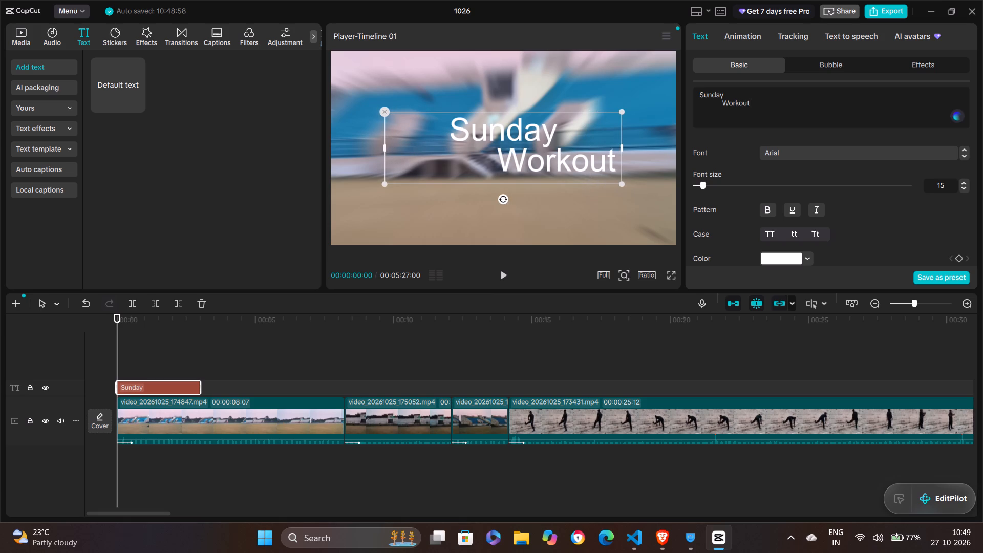
{"action": "key", "text": "Right"}
{"action": "key", "text": "space"}
{"action": "key", "text": "space"}
{"action": "key", "text": "space"}
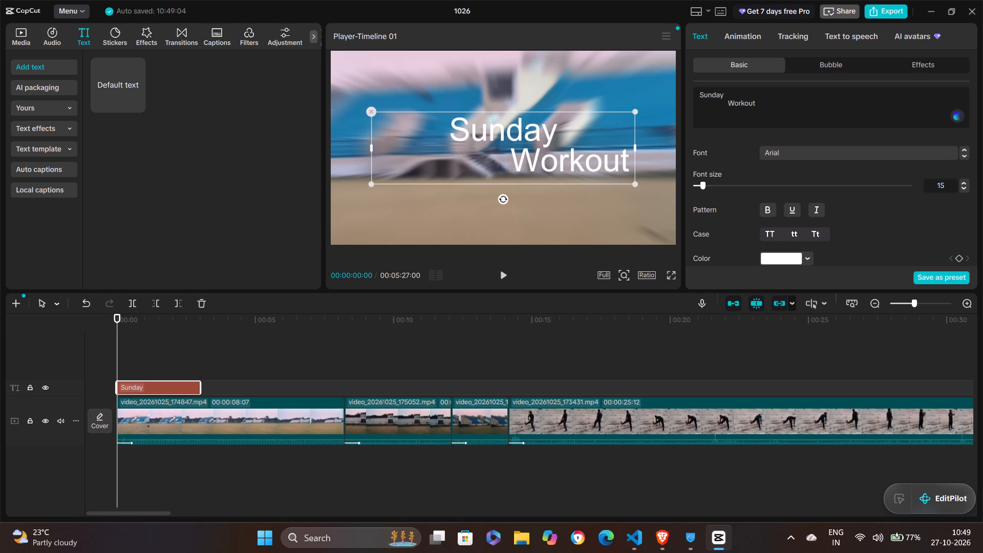
{"action": "key", "text": "space"}
{"action": "key", "text": "space"}
{"action": "key", "text": "space"}
{"action": "key", "text": "space"}
{"action": "key", "text": "space"}
{"action": "key", "text": "space"}
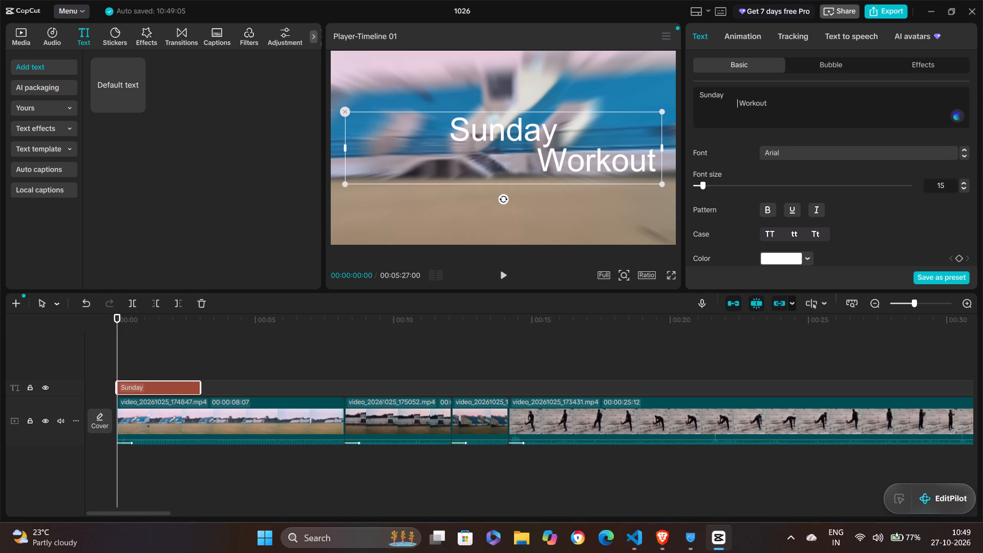
{"action": "key", "text": "space"}
{"action": "key", "text": "space"}
{"action": "key", "text": "space"}
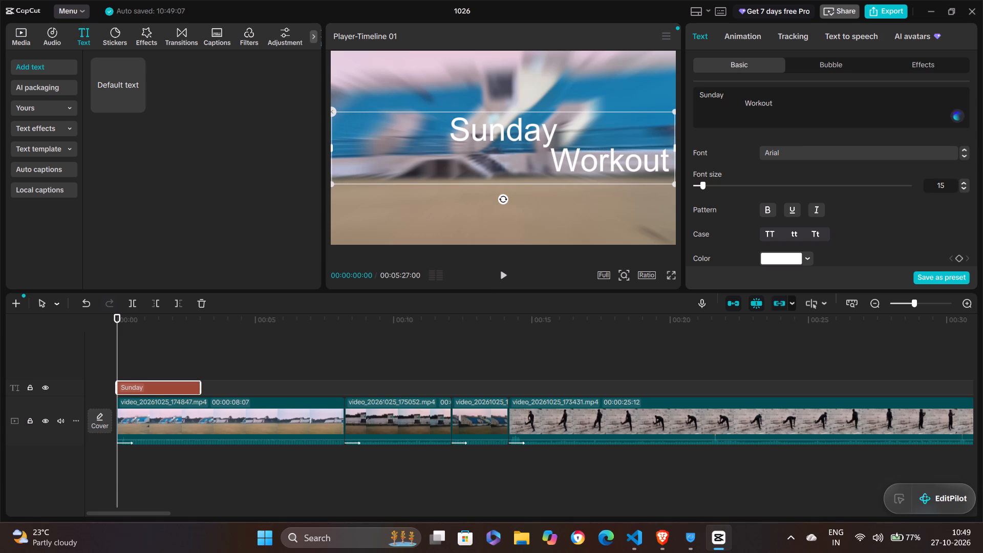
{"action": "key", "text": "space"}
{"action": "key", "text": "space"}
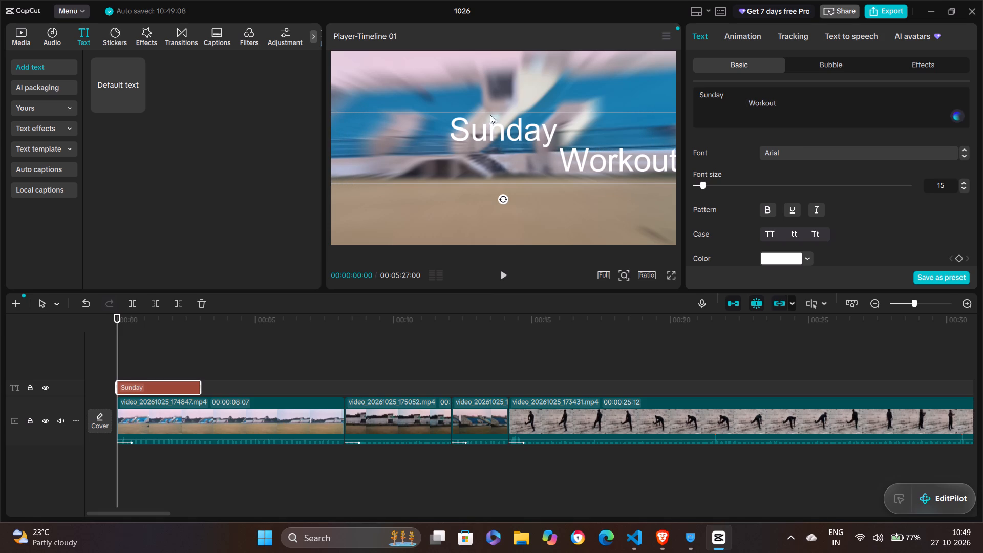
Move the two-line title into the upper part of the video frame, slightly right of centre.
{"action": "left_click", "coordinate": [516, 115]}
{"action": "left_click_drag", "start_coordinate": [505, 179], "coordinate": [501, 179]}
{"action": "left_click_drag", "start_coordinate": [501, 179], "coordinate": [478, 143]}
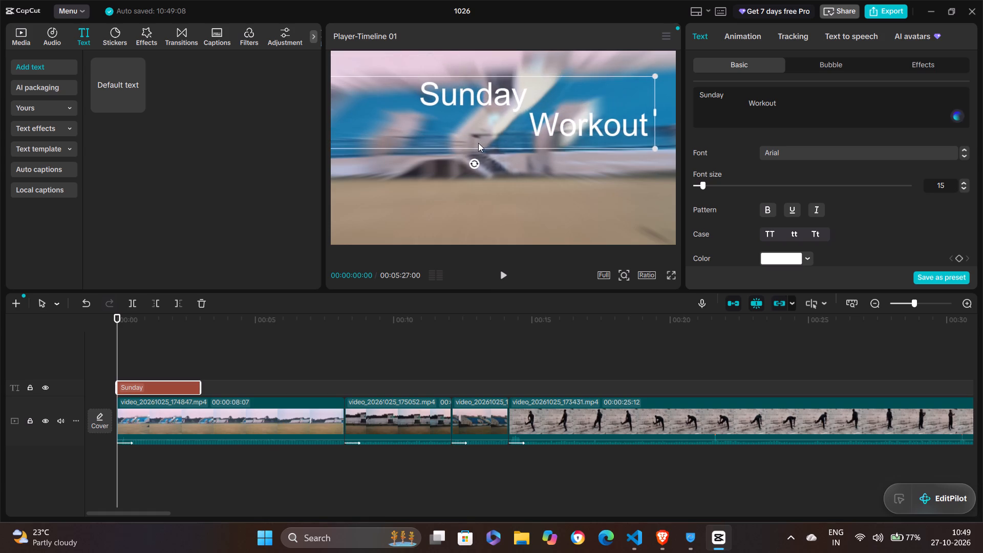
{"action": "left_click_drag", "start_coordinate": [478, 143], "coordinate": [531, 137]}
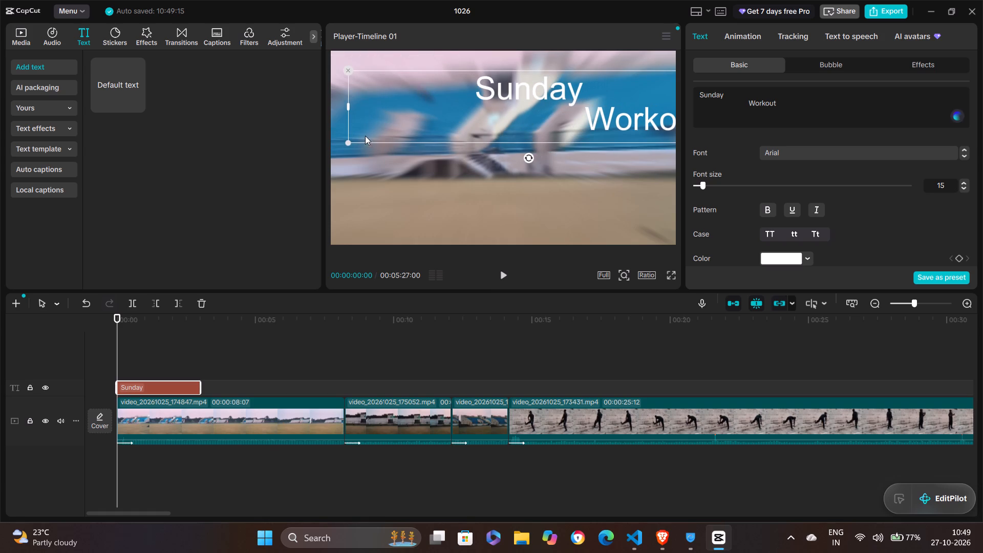
Scale the Sunday Workout title down in the preview until both lines fit inside the video frame.
{"action": "left_click_drag", "start_coordinate": [346, 142], "coordinate": [395, 125]}
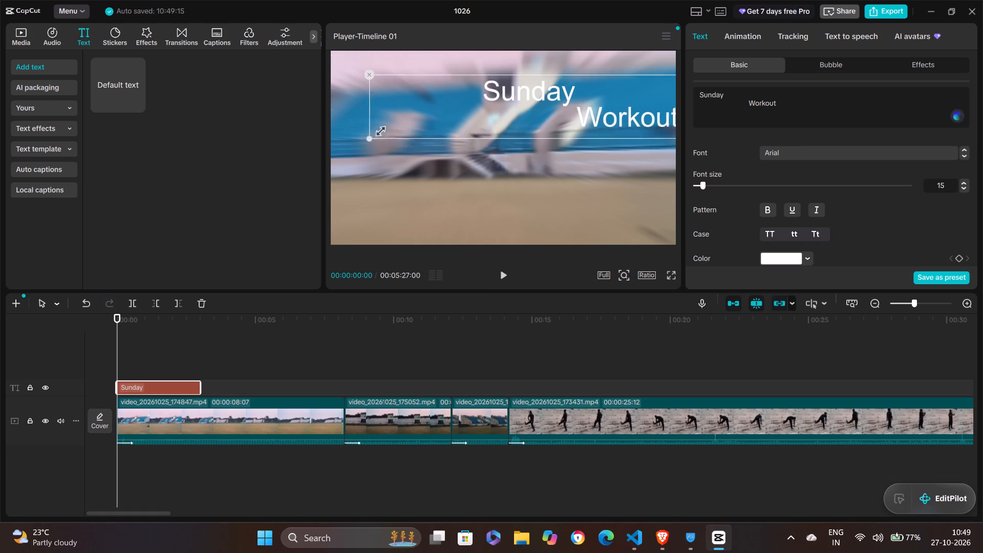
{"action": "left_click_drag", "start_coordinate": [395, 125], "coordinate": [425, 121]}
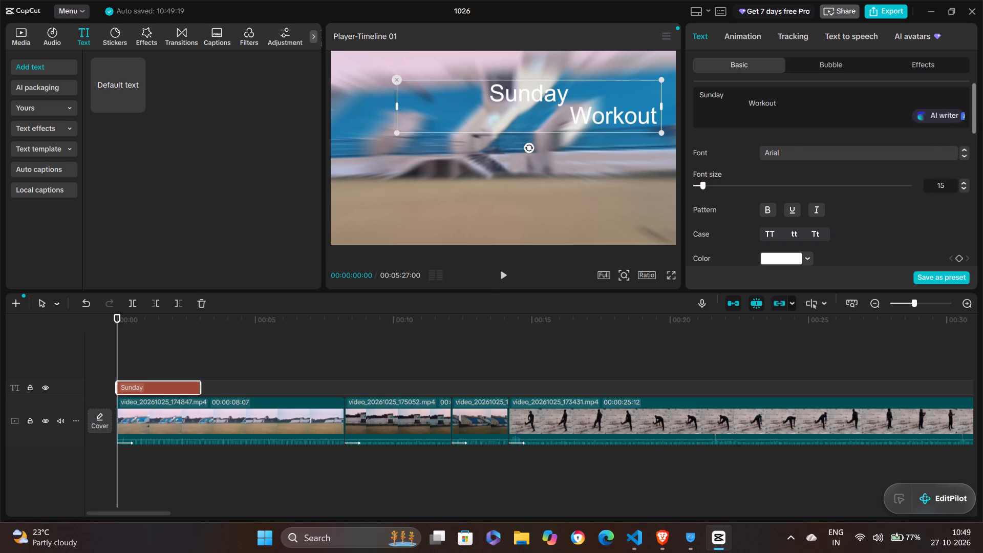
Change the font of the two-line Sunday Workout title to Baskerville Old Face.
{"action": "left_click", "coordinate": [775, 99]}
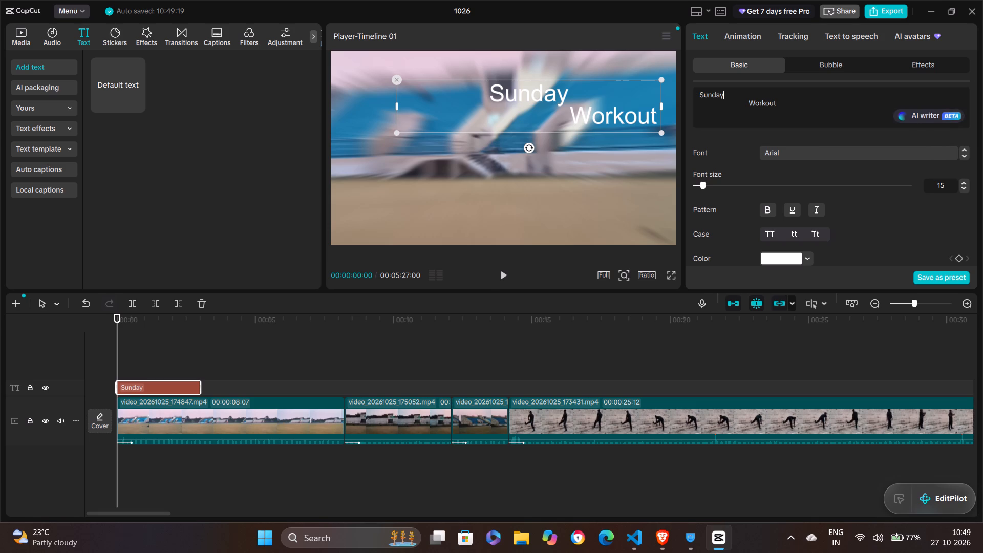
{"action": "left_click", "coordinate": [785, 108]}
{"action": "left_click", "coordinate": [821, 167]}
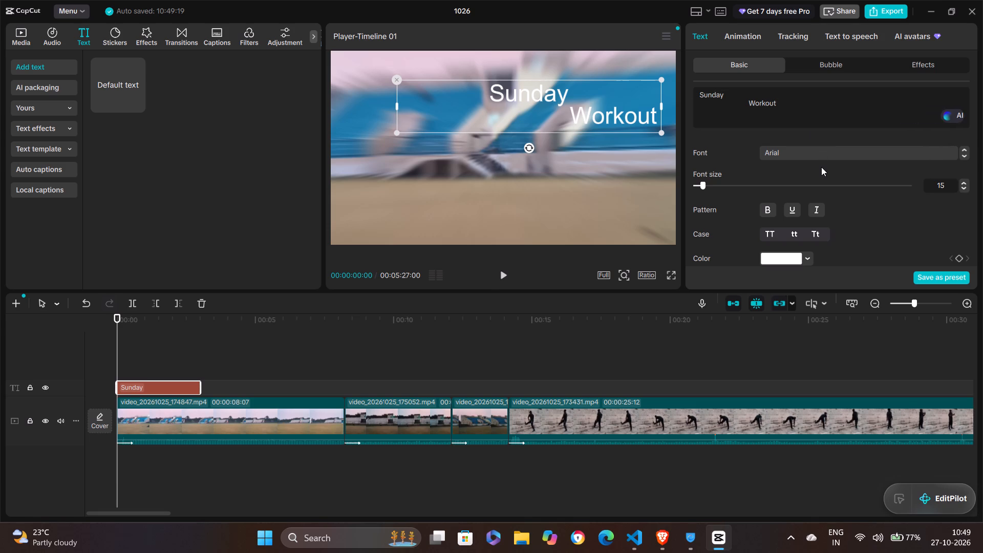
{"action": "left_click", "coordinate": [965, 157]}
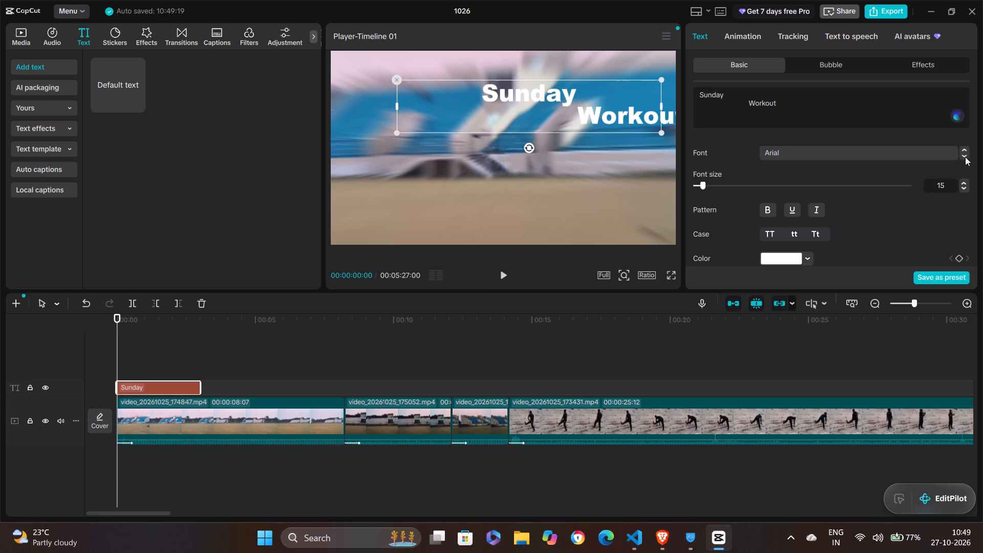
{"action": "left_click", "coordinate": [965, 157]}
{"action": "left_click", "coordinate": [965, 157]}
{"action": "left_click", "coordinate": [965, 157]}
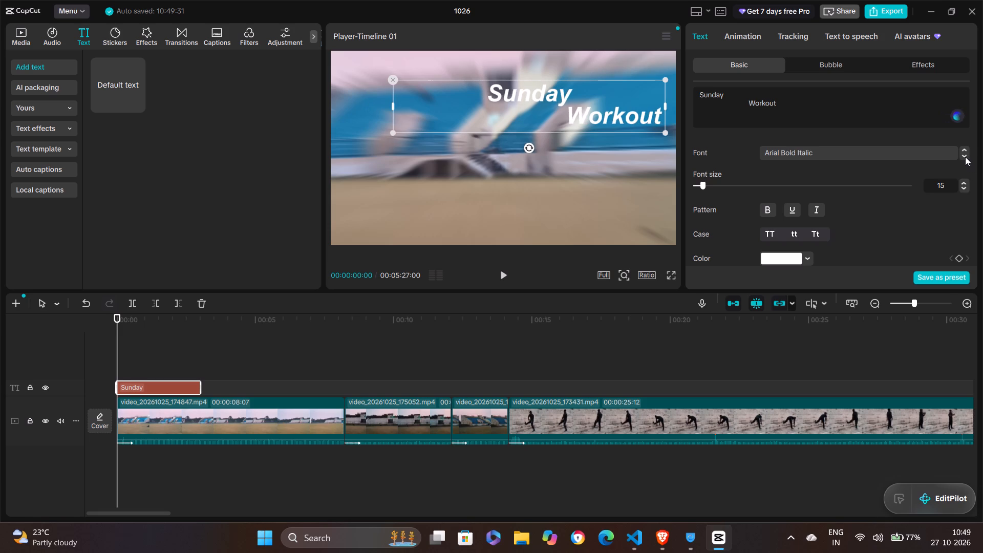
{"action": "left_click", "coordinate": [965, 157]}
{"action": "left_click", "coordinate": [965, 157]}
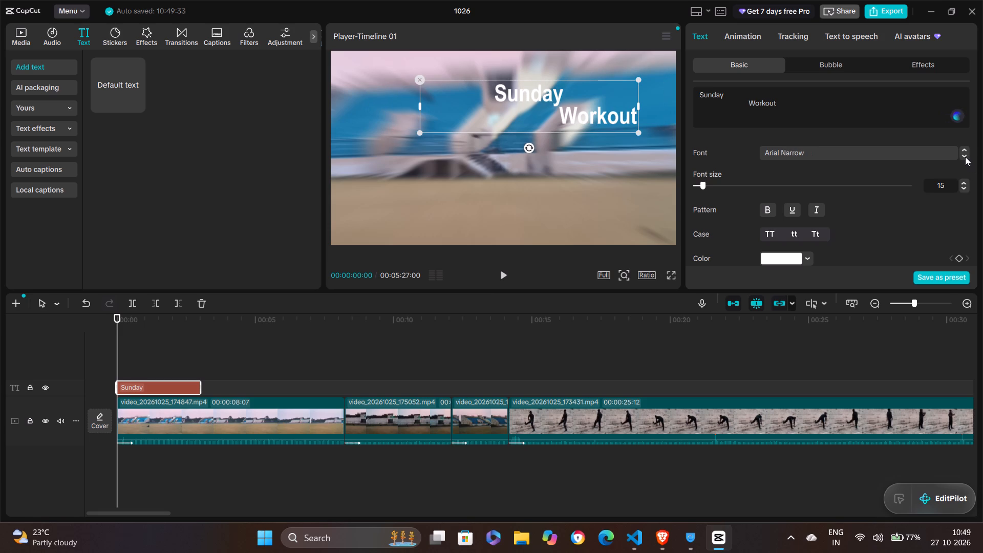
{"action": "left_click", "coordinate": [965, 157]}
{"action": "left_click", "coordinate": [965, 157]}
{"action": "left_click", "coordinate": [965, 157]}
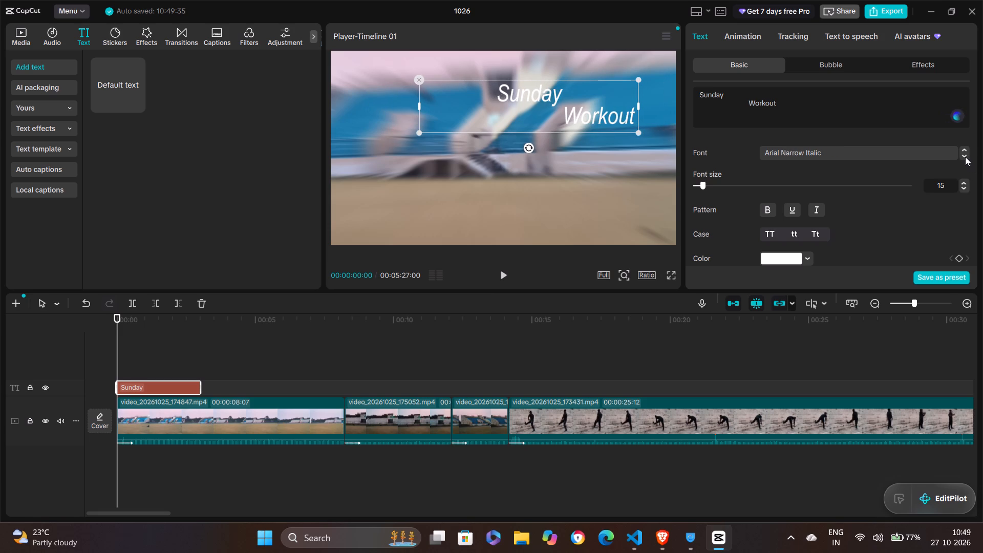
{"action": "left_click", "coordinate": [965, 157]}
{"action": "left_click", "coordinate": [965, 157]}
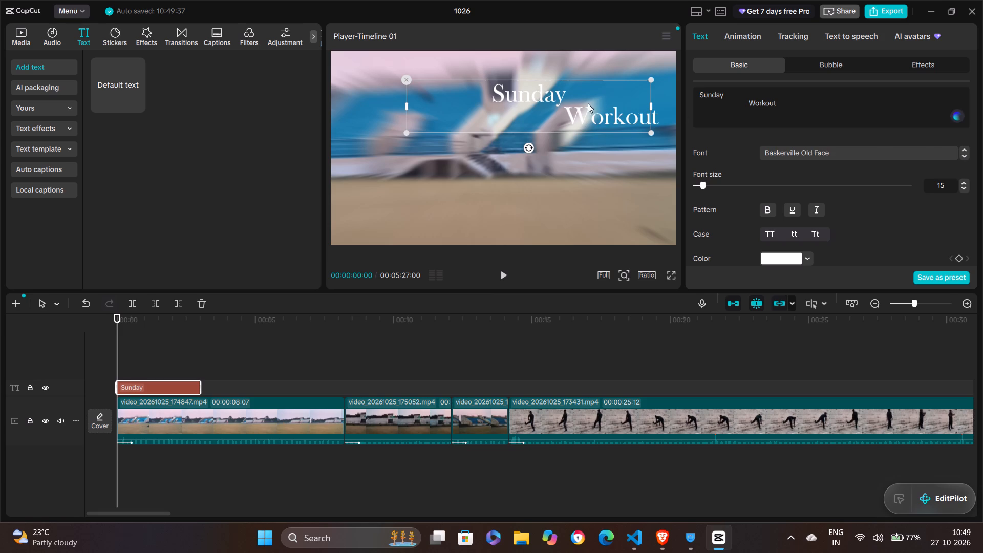
Delete the indented Workout line and its leading spaces so the title text reads only "Sunday".
{"action": "left_click", "coordinate": [554, 117]}
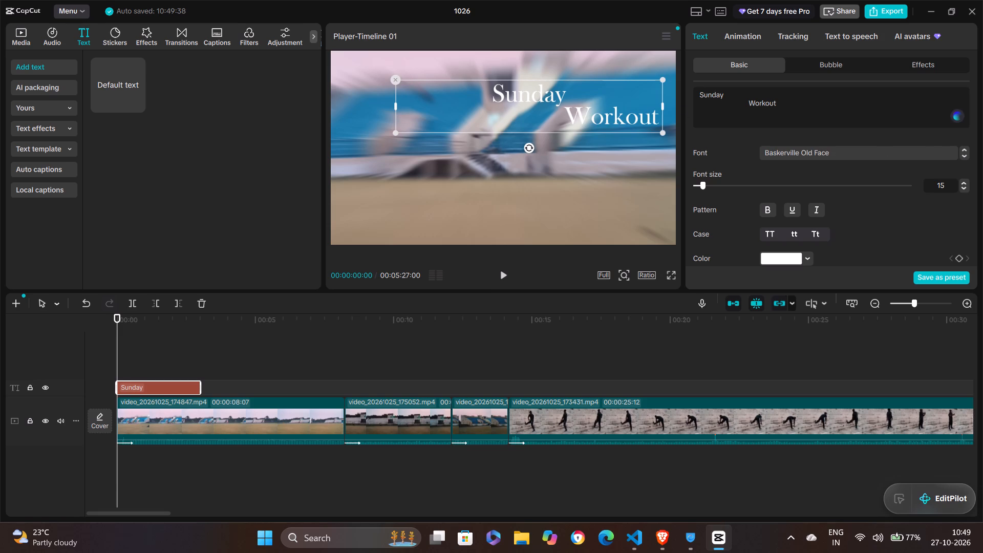
{"action": "left_click_drag", "start_coordinate": [747, 104], "coordinate": [656, 109]}
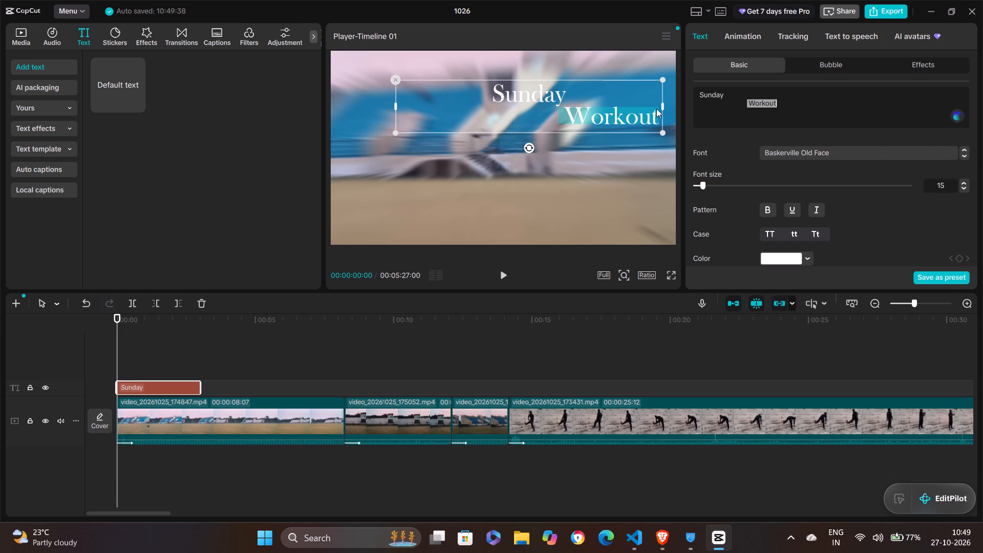
{"action": "left_click_drag", "start_coordinate": [656, 109], "coordinate": [653, 109]}
{"action": "key", "text": "BackSpace"}
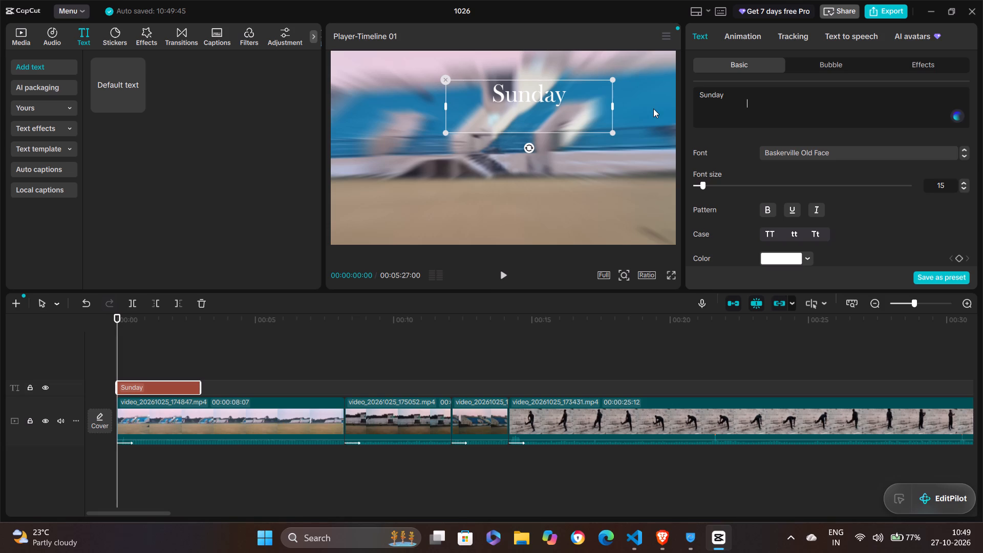
{"action": "key", "text": "BackSpace"}
{"action": "key", "text": "BackSpace"}
{"action": "key", "text": "BackSpace"}
{"action": "key", "text": "BackSpace"}
{"action": "key", "text": "BackSpace"}
{"action": "key", "text": "BackSpace"}
{"action": "key", "text": "BackSpace"}
{"action": "key", "text": "BackSpace"}
{"action": "key", "text": "BackSpace"}
{"action": "key", "text": "BackSpace"}
{"action": "key", "text": "BackSpace"}
{"action": "key", "text": "BackSpace"}
{"action": "key", "text": "BackSpace"}
{"action": "key", "text": "BackSpace"}
{"action": "key", "text": "BackSpace"}
{"action": "key", "text": "BackSpace"}
{"action": "key", "text": "BackSpace"}
{"action": "key", "text": "BackSpace"}
{"action": "key", "text": "BackSpace"}
{"action": "key", "text": "BackSpace"}
{"action": "key", "text": "BackSpace"}
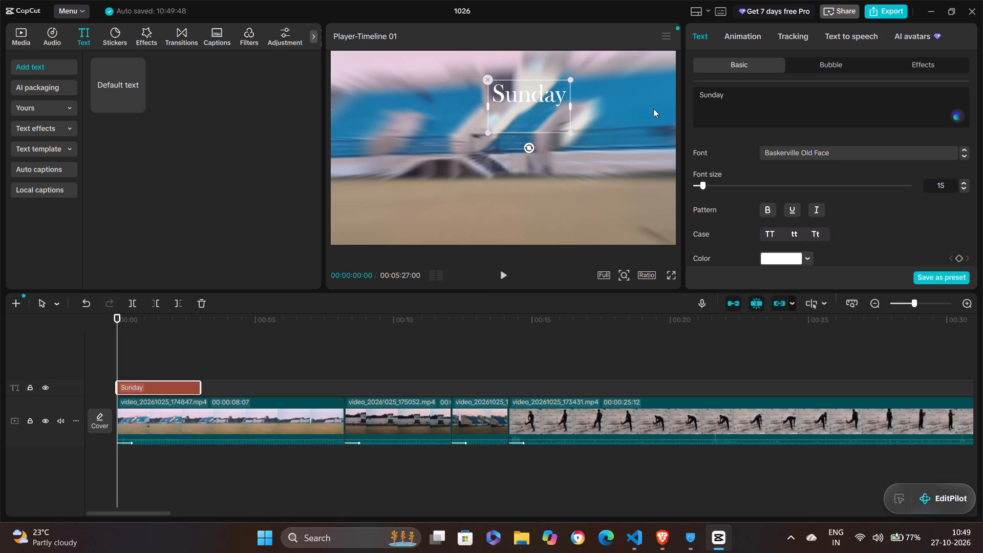
{"action": "key", "text": "BackSpace"}
{"action": "key", "text": "BackSpace"}
{"action": "key", "text": "BackSpace"}
{"action": "key", "text": "BackSpace"}
{"action": "key", "text": "BackSpace"}
{"action": "key", "text": "BackSpace"}
{"action": "key", "text": "BackSpace"}
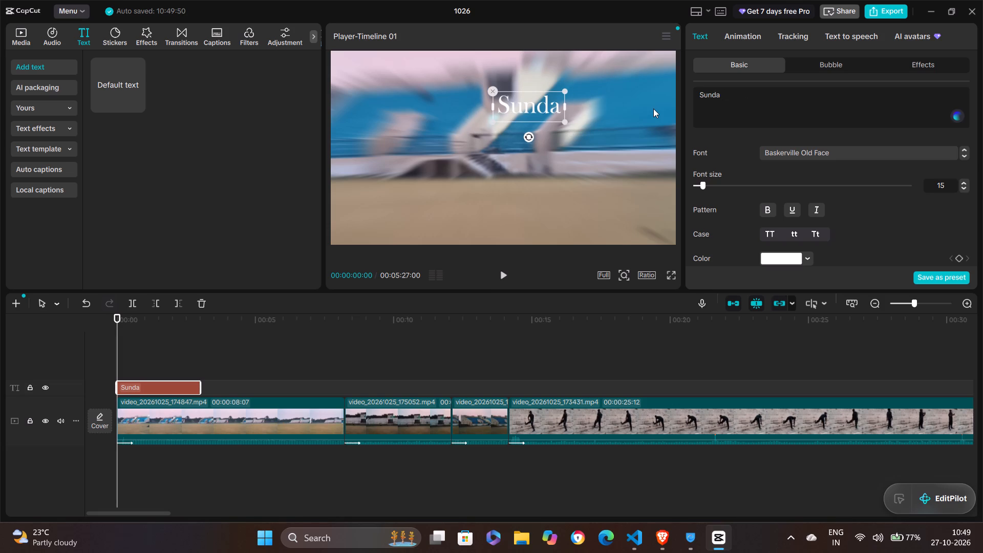
{"action": "type", "text": "y"}
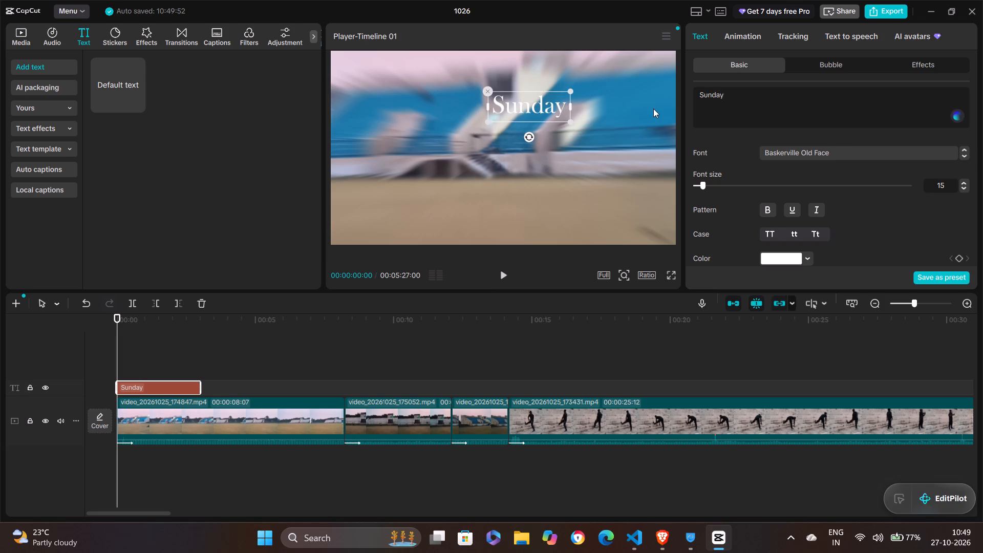
Add the word "Workout" after Sunday on the same line of the title text.
{"action": "key", "text": "space"}
{"action": "type", "text": "Work"}
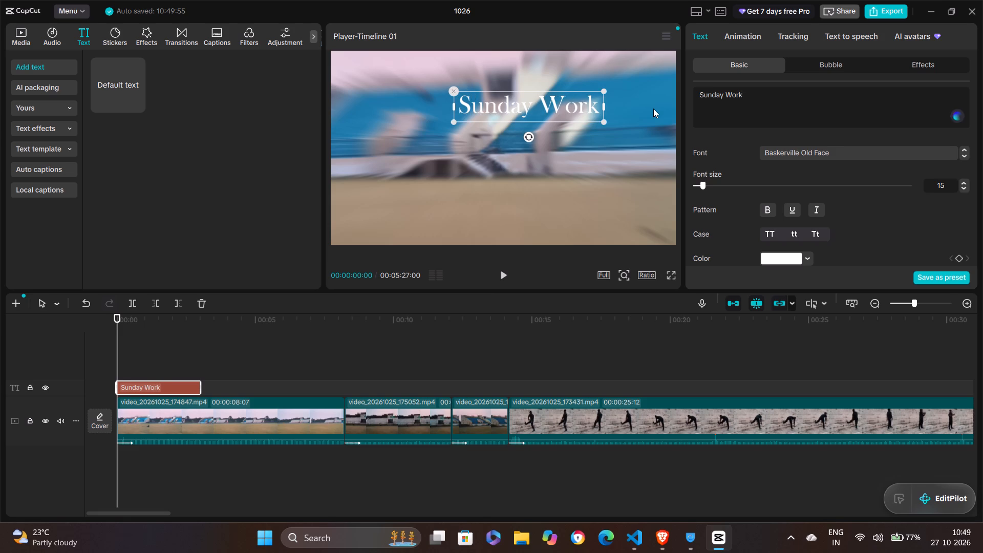
{"action": "type", "text": "out"}
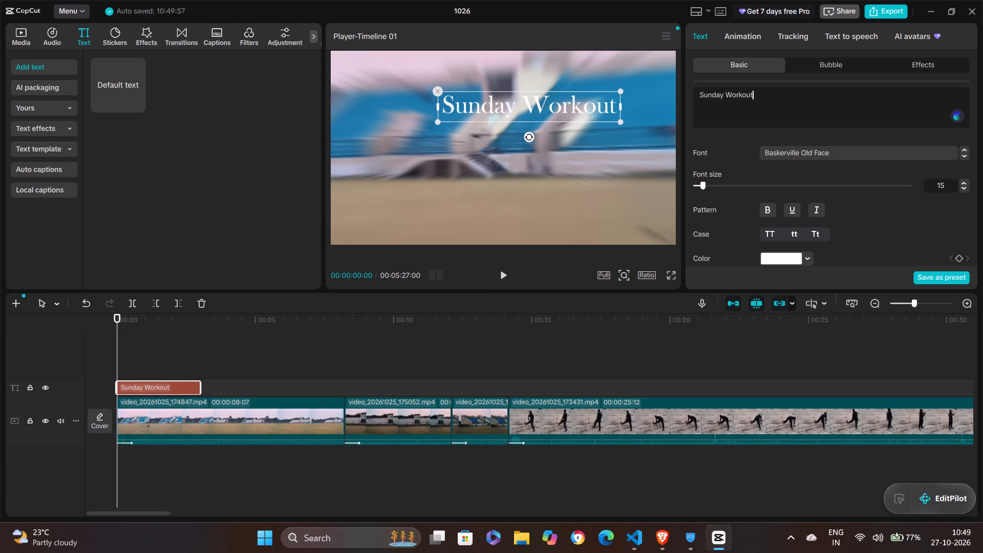
Apply the bold pattern to the Sunday Workout title.
{"action": "left_click", "coordinate": [764, 215]}
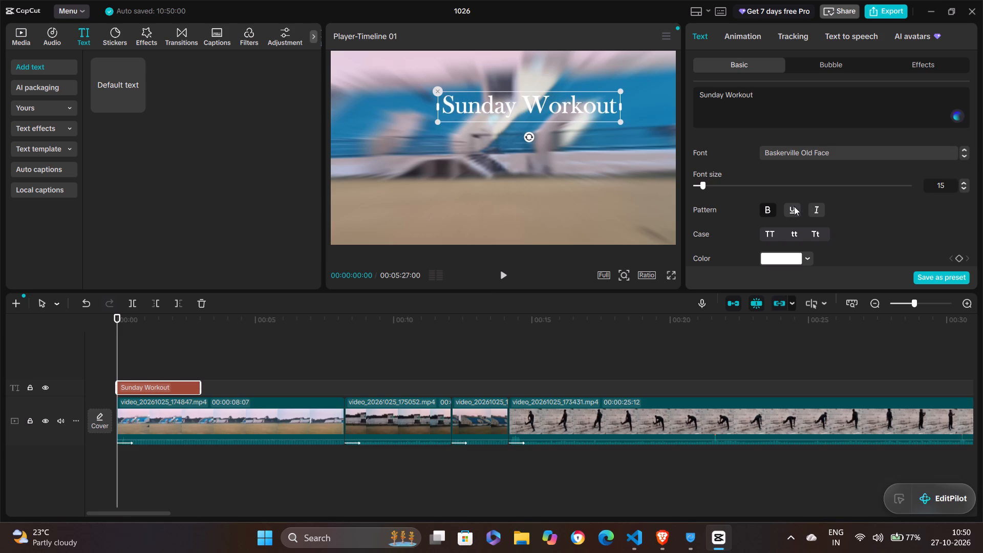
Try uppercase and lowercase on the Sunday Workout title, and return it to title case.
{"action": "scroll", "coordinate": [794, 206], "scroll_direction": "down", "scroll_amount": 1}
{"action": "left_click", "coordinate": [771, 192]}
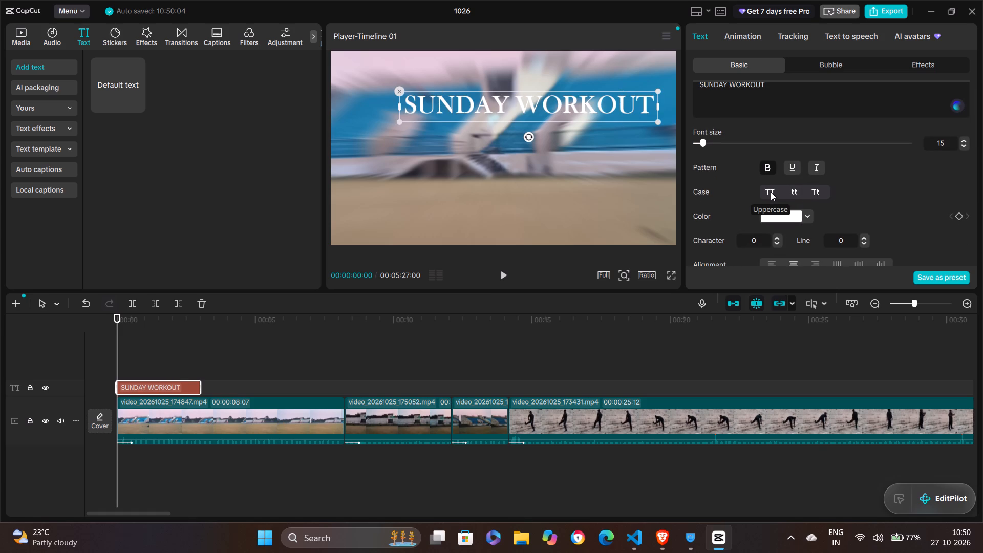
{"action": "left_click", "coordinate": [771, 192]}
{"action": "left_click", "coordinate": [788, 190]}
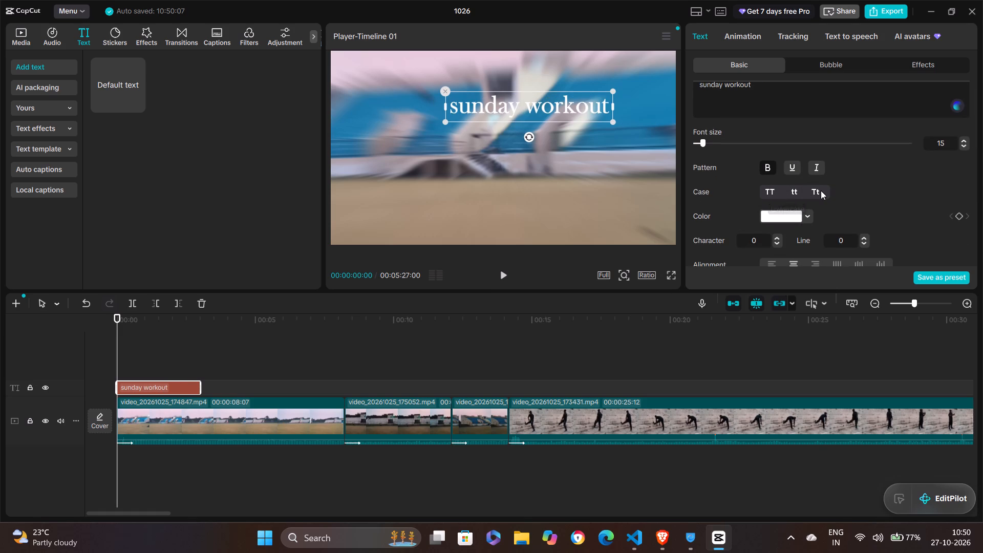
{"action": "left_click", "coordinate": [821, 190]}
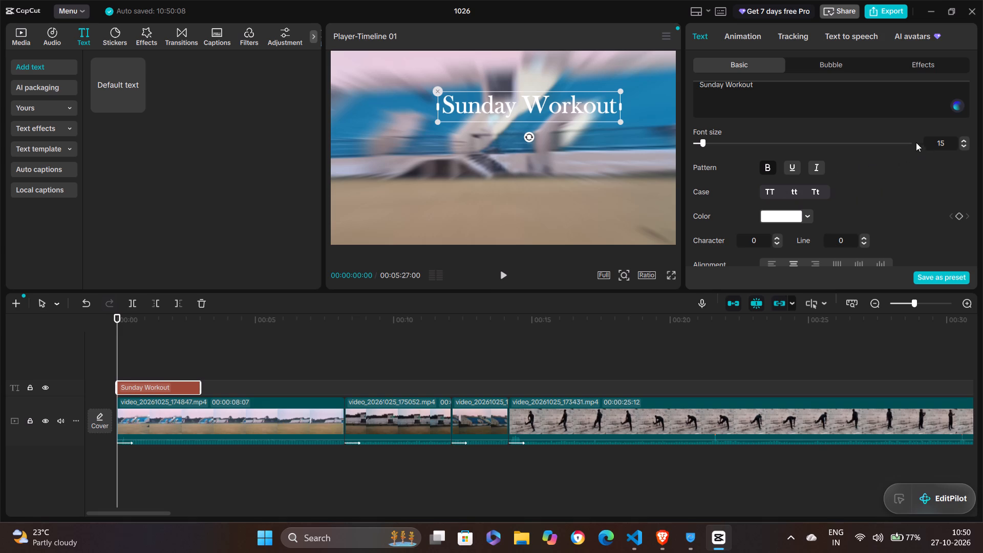
Set the font size of the Sunday Workout title to 18.
{"action": "left_click", "coordinate": [961, 147]}
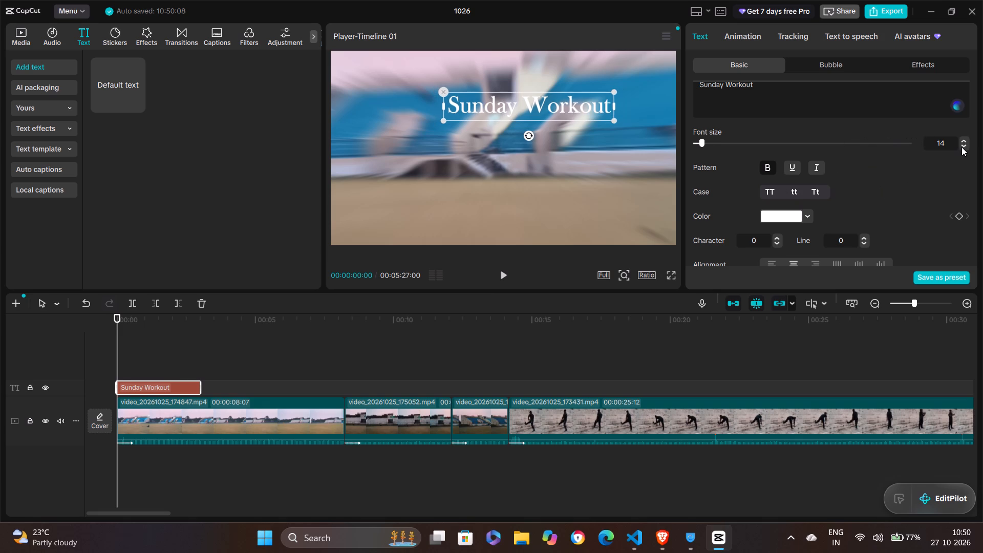
{"action": "left_click", "coordinate": [961, 147]}
{"action": "left_click", "coordinate": [965, 136]}
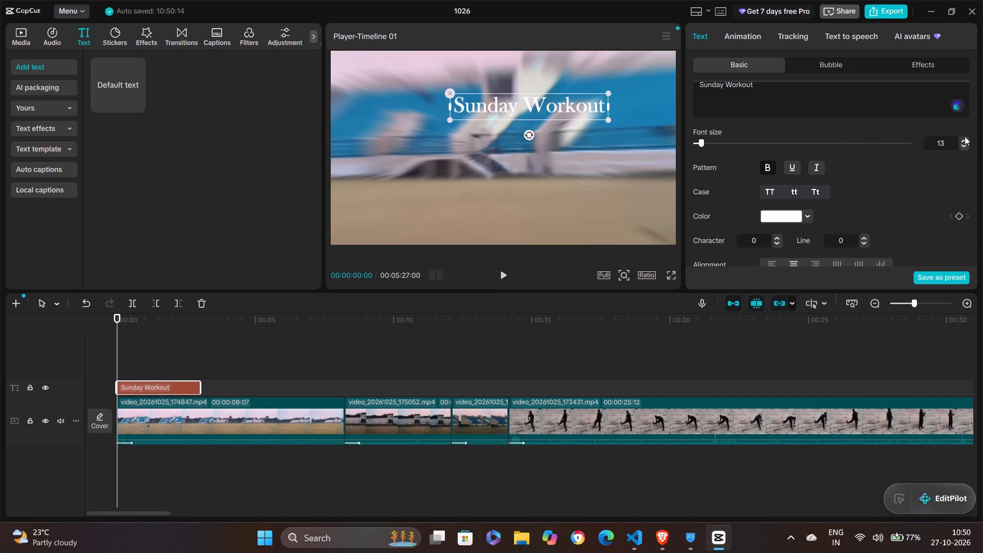
{"action": "left_click", "coordinate": [965, 136]}
{"action": "left_click", "coordinate": [965, 138]}
{"action": "double_click", "coordinate": [965, 138]}
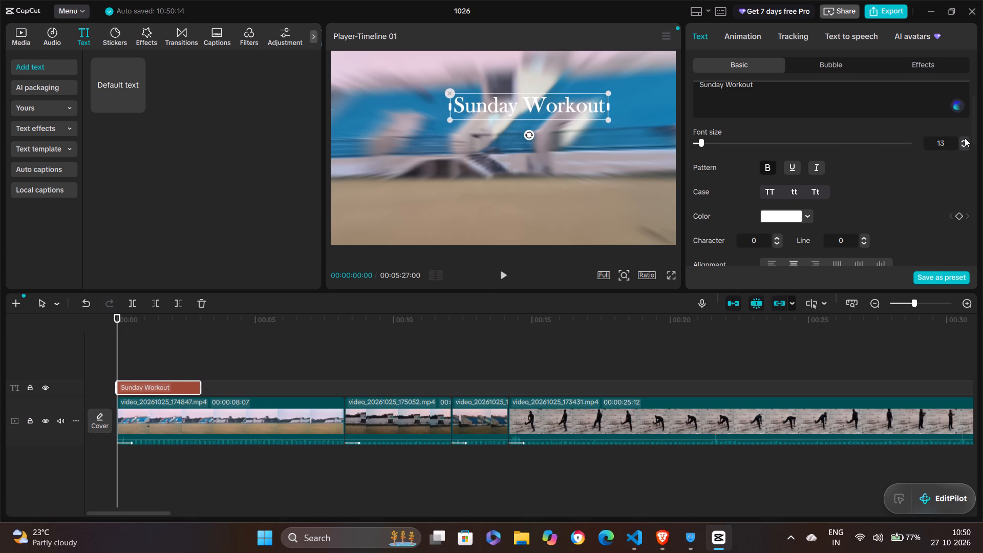
{"action": "left_click", "coordinate": [964, 139]}
{"action": "left_click", "coordinate": [964, 139]}
{"action": "double_click", "coordinate": [964, 139]}
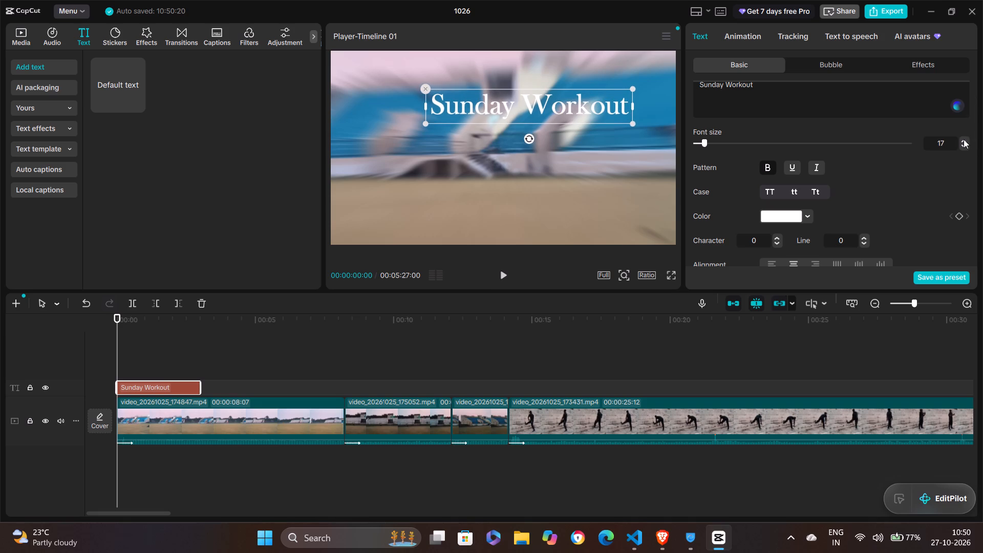
{"action": "left_click", "coordinate": [964, 139]}
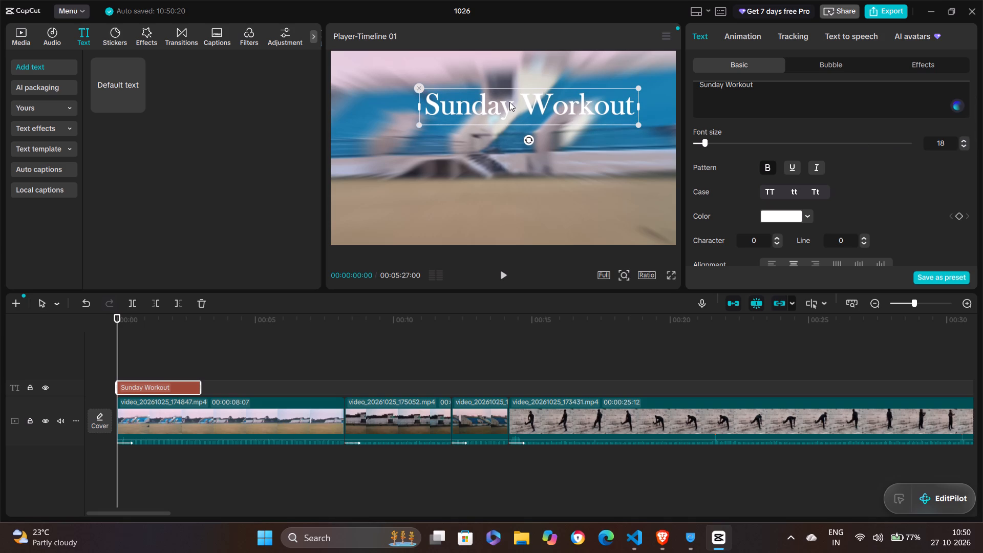
Move the Sunday Workout title to the upper edge of the video frame, centred horizontally.
{"action": "left_click_drag", "start_coordinate": [509, 102], "coordinate": [482, 72]}
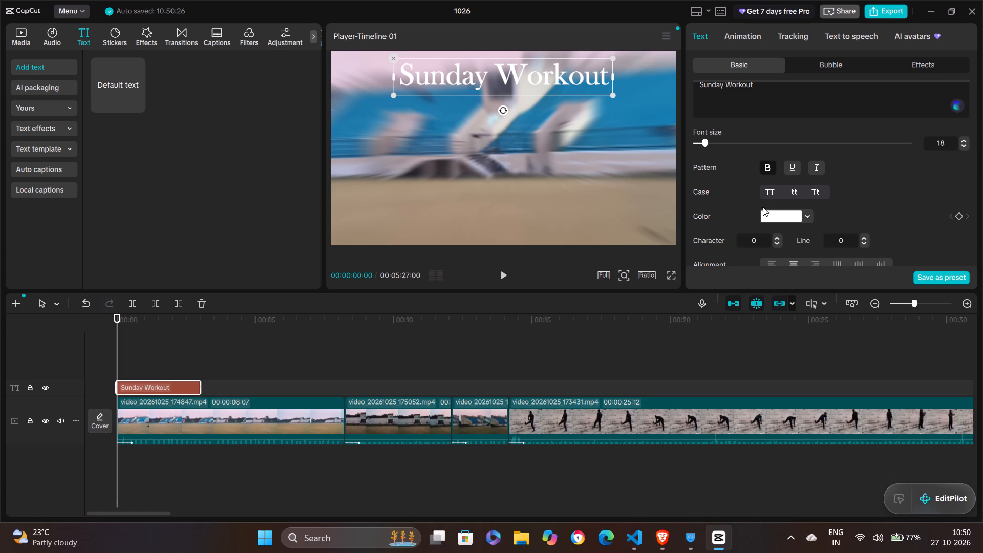
Set the text colour of the Sunday Workout title to yellow, hex F4C70F.
{"action": "left_click", "coordinate": [809, 218]}
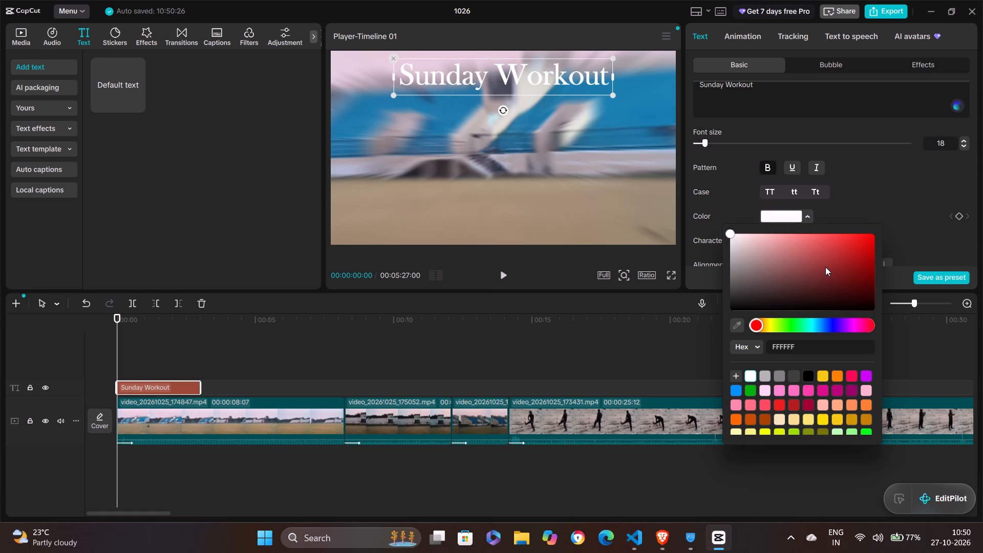
{"action": "left_click", "coordinate": [822, 370]}
{"action": "left_click", "coordinate": [823, 385]}
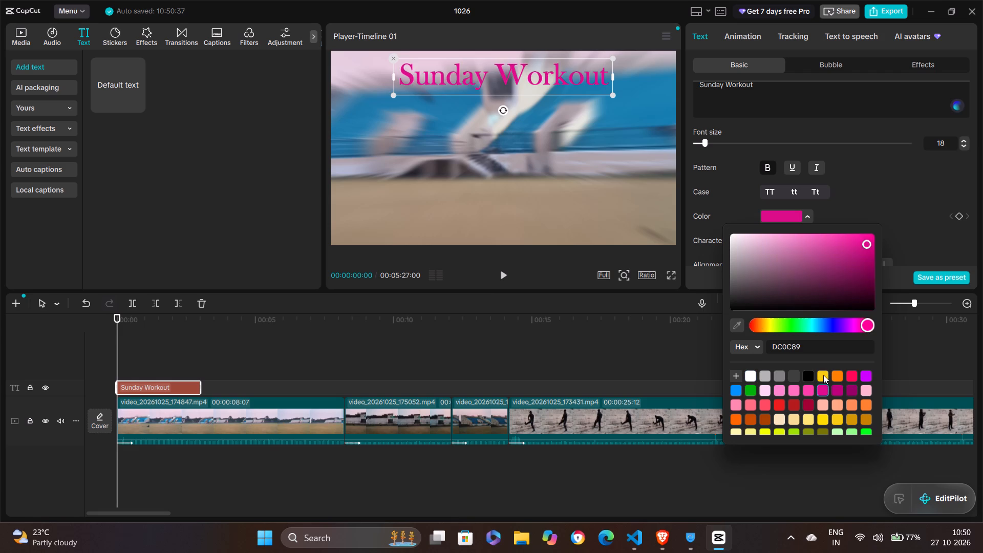
{"action": "left_click", "coordinate": [823, 375]}
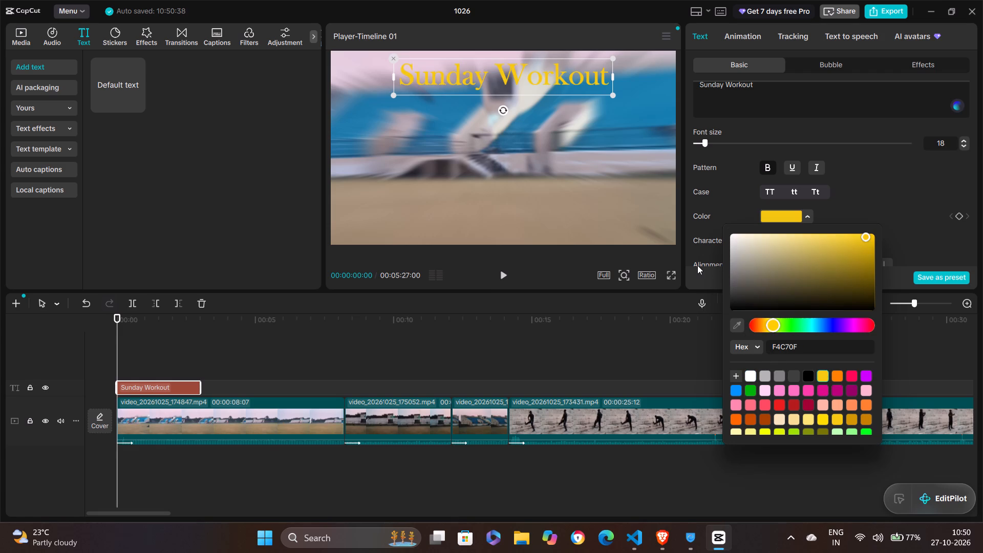
{"action": "left_click", "coordinate": [875, 163]}
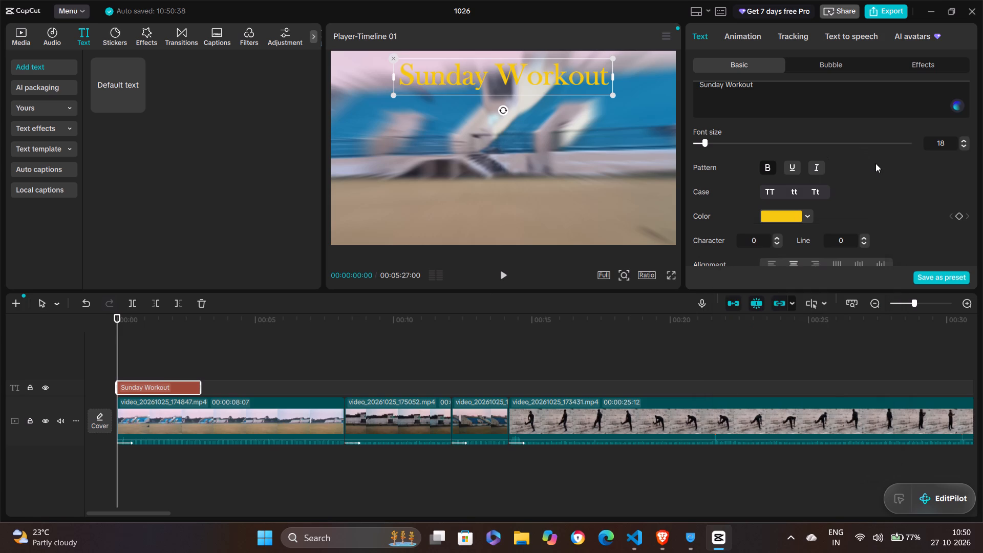
Shorten the Sunday Workout title text to read only "Sunday".
{"action": "scroll", "coordinate": [744, 96], "scroll_direction": "up", "scroll_amount": 1}
{"action": "left_click", "coordinate": [760, 78]}
{"action": "scroll", "coordinate": [760, 90], "scroll_direction": "up", "scroll_amount": 3}
{"action": "scroll", "coordinate": [740, 161], "scroll_direction": "up", "scroll_amount": 1}
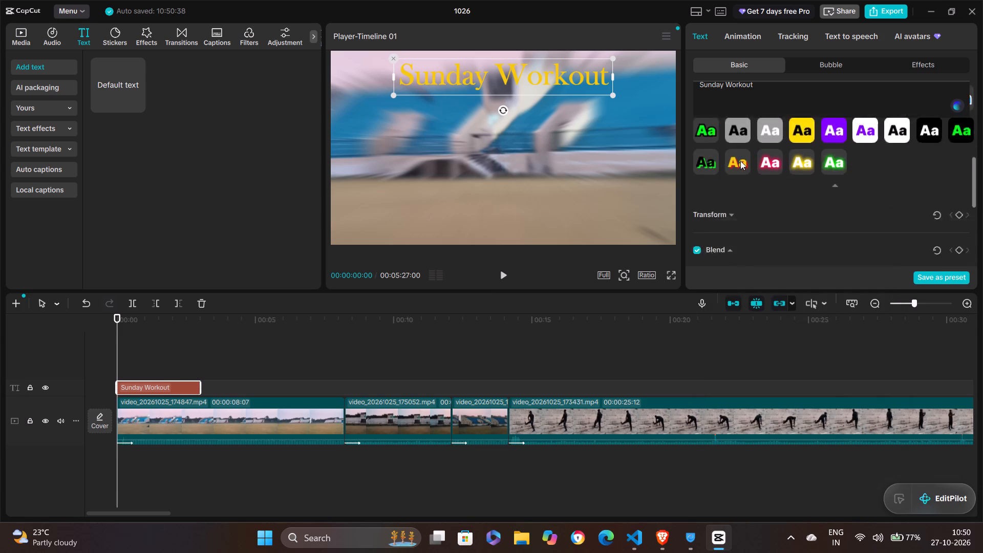
{"action": "scroll", "coordinate": [740, 161], "scroll_direction": "up", "scroll_amount": 1}
{"action": "left_click", "coordinate": [755, 95]}
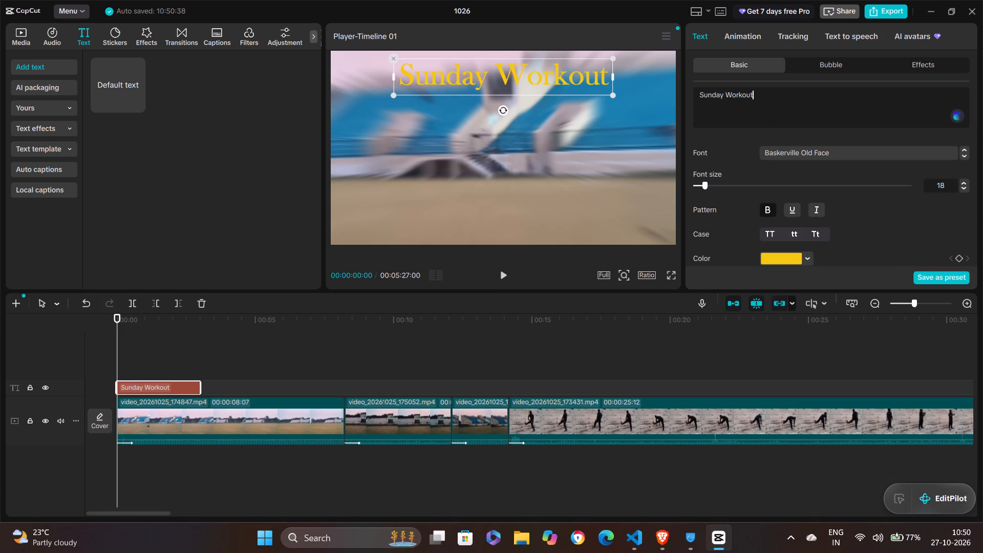
{"action": "key", "text": "BackSpace"}
{"action": "key", "text": "BackSpace"}
{"action": "key", "text": "BackSpace"}
{"action": "key", "text": "BackSpace"}
{"action": "key", "text": "BackSpace"}
{"action": "key", "text": "BackSpace"}
{"action": "key", "text": "BackSpace"}
{"action": "key", "text": "BackSpace"}
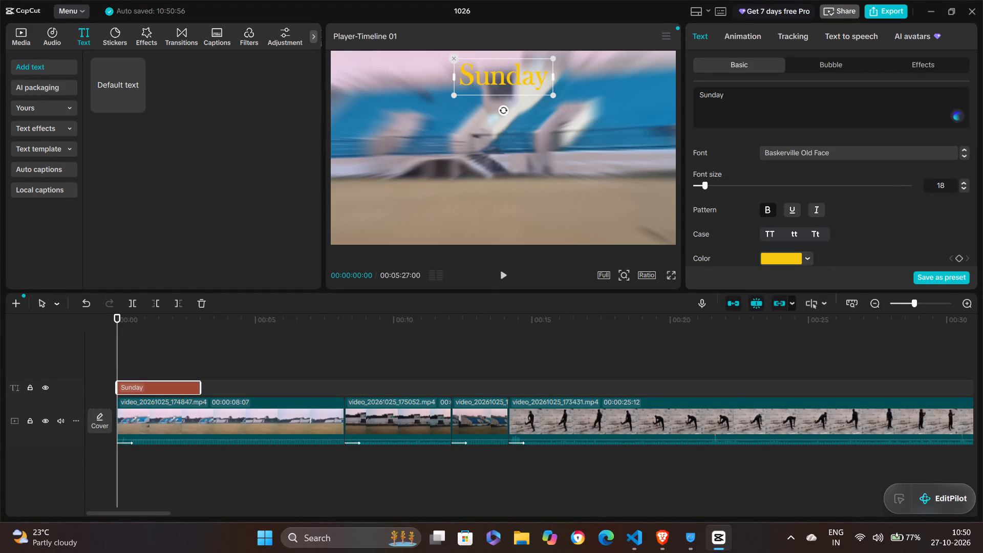
Set the font size of the Sunday title to 30.
{"action": "triple_click", "coordinate": [964, 183]}
{"action": "triple_click", "coordinate": [964, 183]}
{"action": "left_click", "coordinate": [964, 183]}
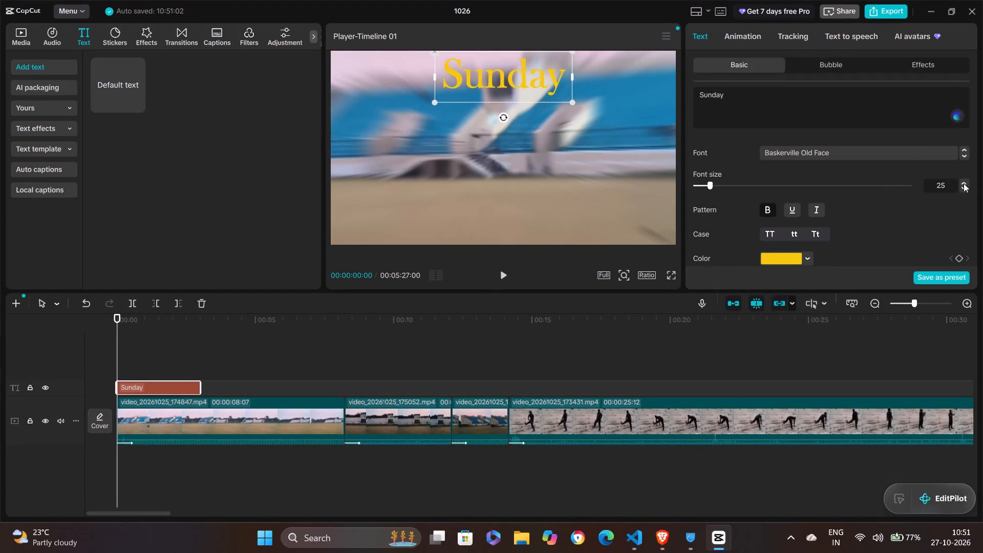
{"action": "double_click", "coordinate": [964, 183]}
{"action": "double_click", "coordinate": [964, 183]}
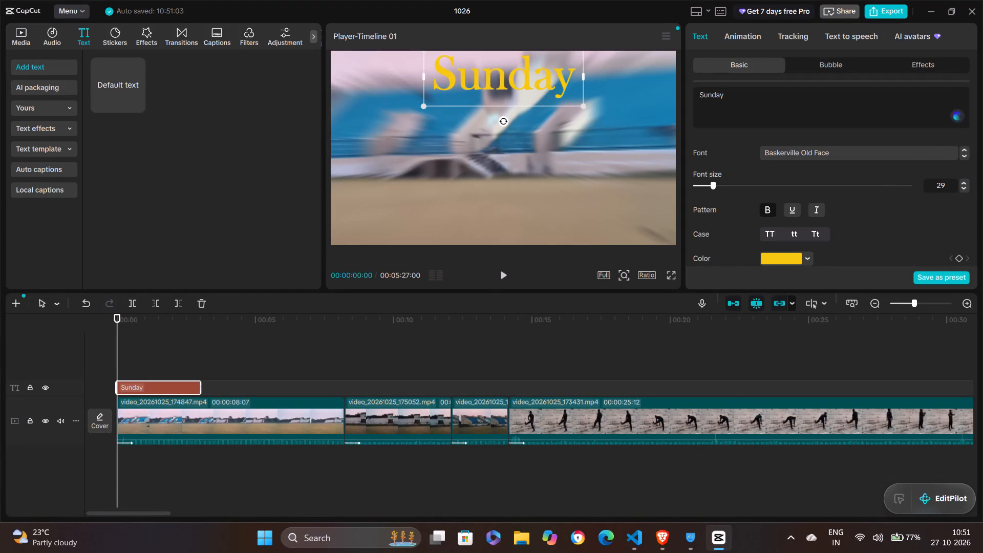
{"action": "left_click", "coordinate": [965, 180]}
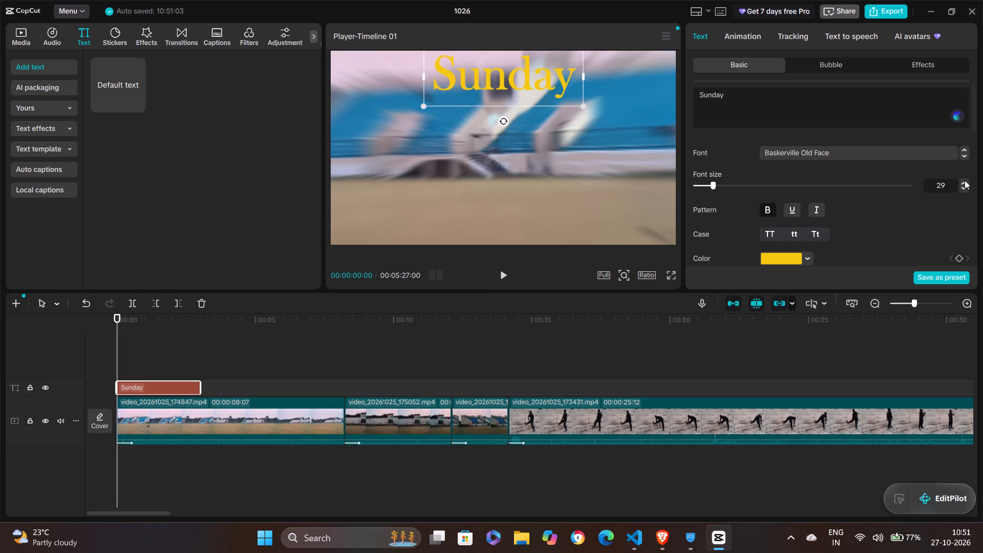
{"action": "left_click", "coordinate": [965, 180]}
{"action": "left_click", "coordinate": [964, 181]}
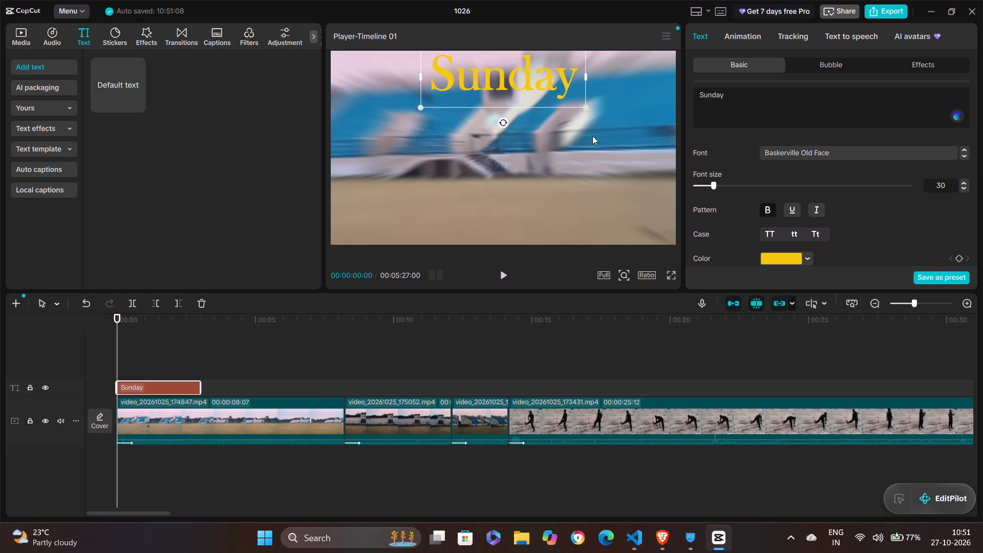
Move the Sunday title slightly down from the video frame's upper edge, keeping it centred horizontally.
{"action": "left_click_drag", "start_coordinate": [493, 77], "coordinate": [490, 84]}
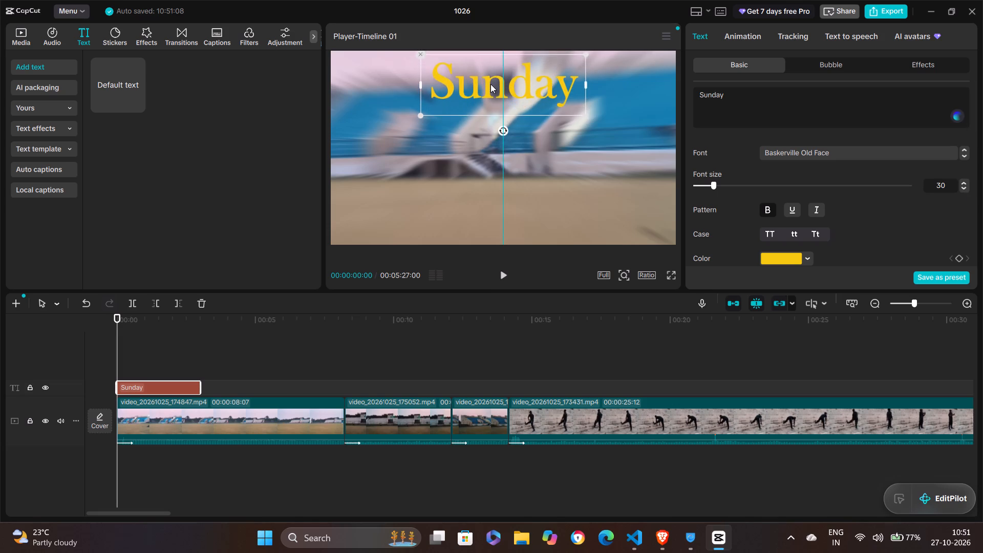
{"action": "left_click_drag", "start_coordinate": [490, 84], "coordinate": [490, 83]}
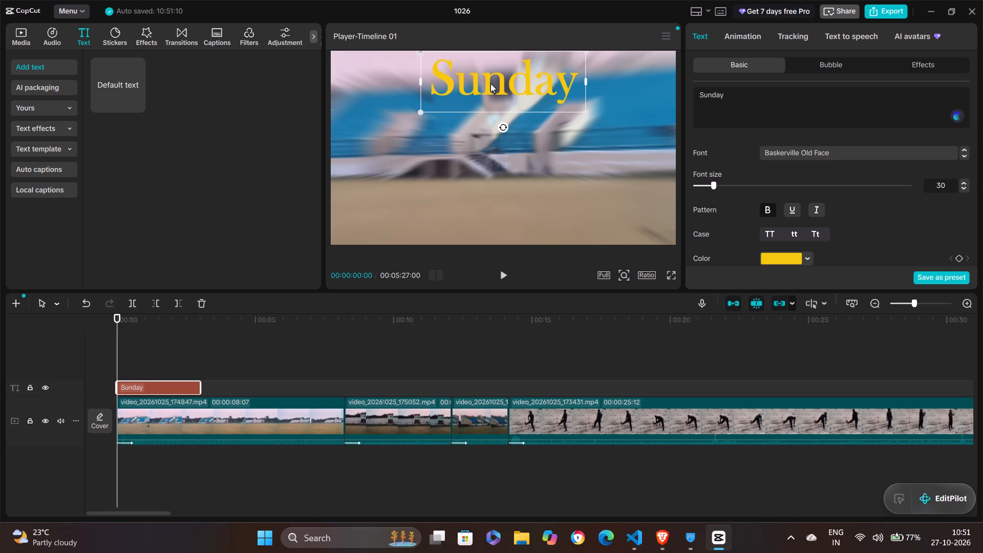
Go through the fonts following Baskerville Old Face on the Sunday title and set it to Bookman Old Style Bold.
{"action": "left_click", "coordinate": [964, 154]}
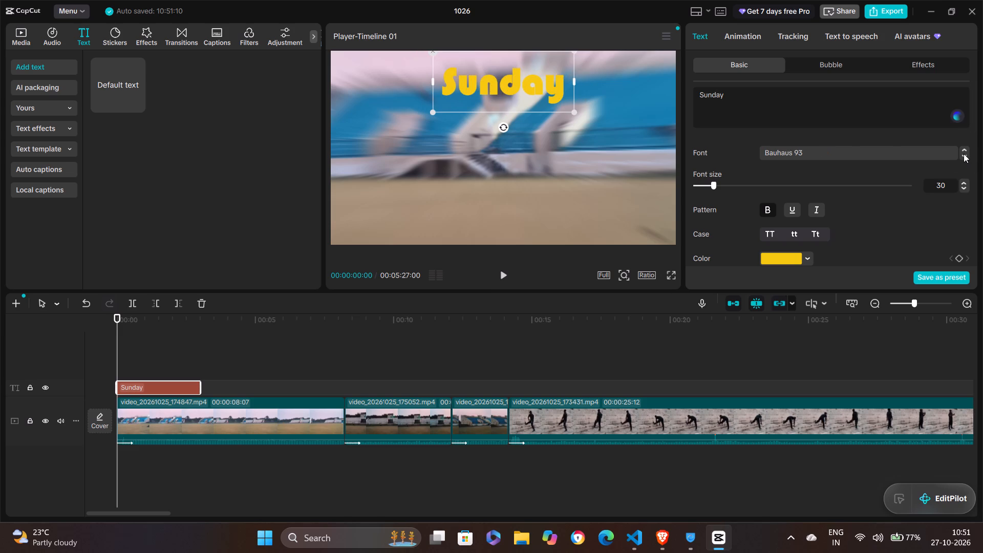
{"action": "left_click", "coordinate": [964, 154]}
{"action": "left_click", "coordinate": [964, 154]}
{"action": "left_click", "coordinate": [964, 154]}
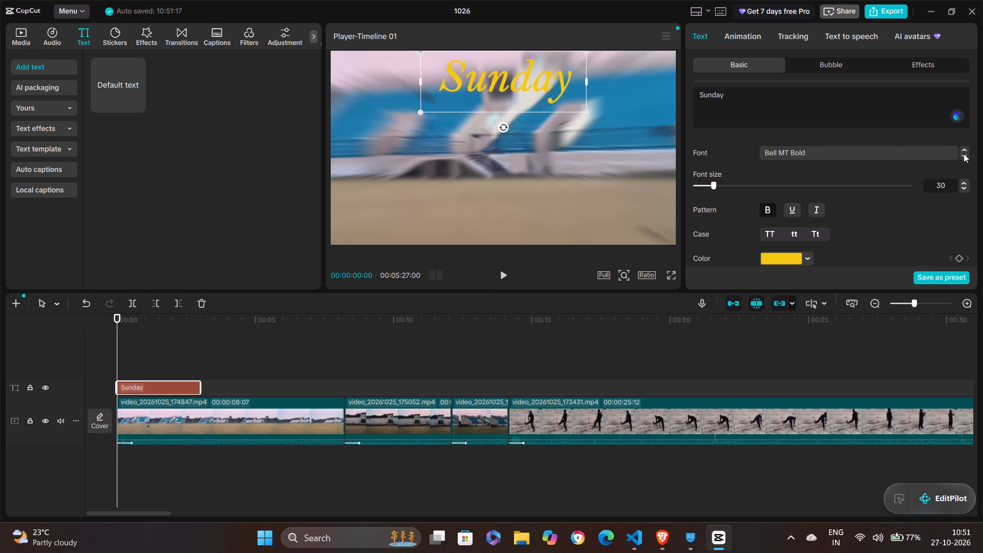
{"action": "left_click", "coordinate": [964, 154]}
{"action": "left_click", "coordinate": [964, 154]}
{"action": "left_click", "coordinate": [964, 154]}
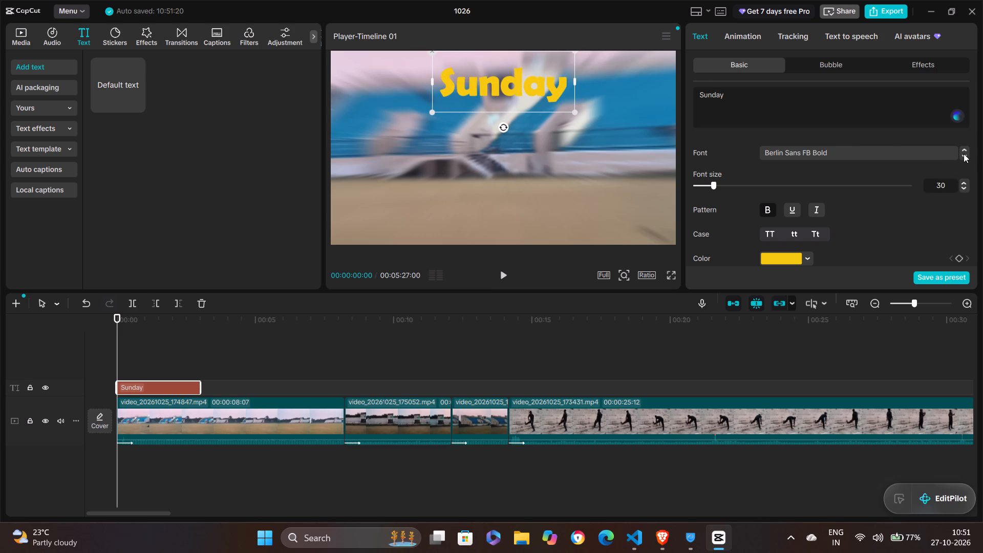
{"action": "left_click", "coordinate": [964, 154]}
{"action": "left_click", "coordinate": [964, 154]}
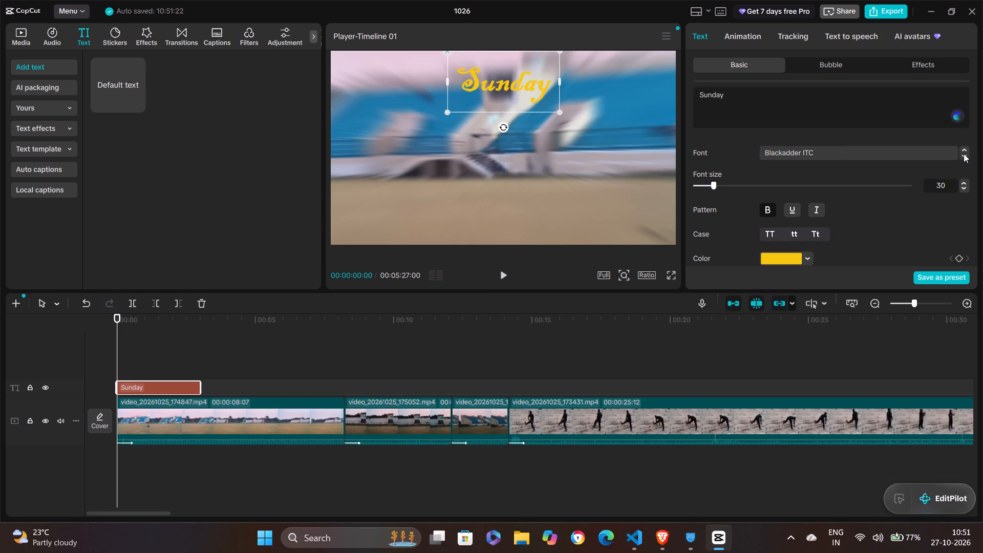
{"action": "left_click", "coordinate": [964, 154]}
{"action": "left_click", "coordinate": [964, 154]}
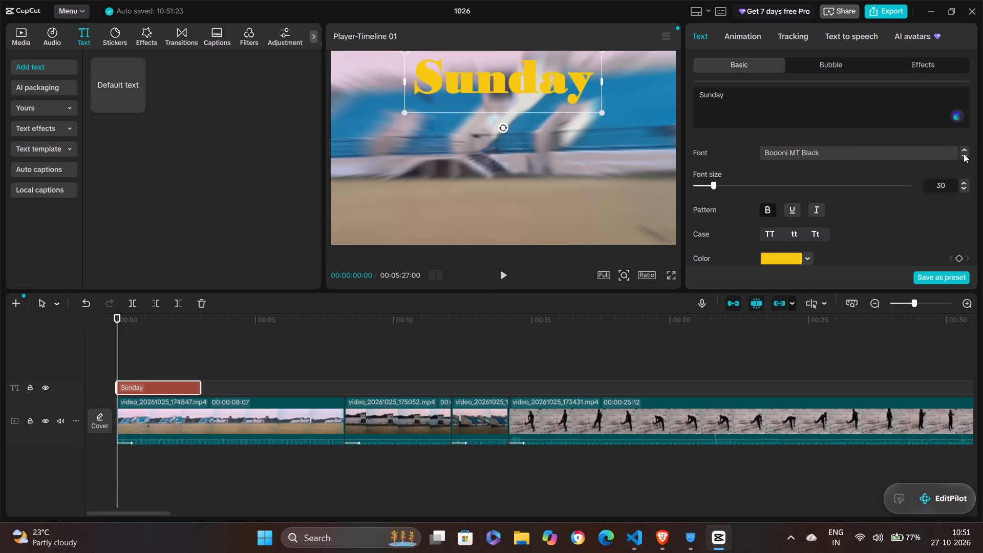
{"action": "left_click", "coordinate": [964, 154]}
{"action": "left_click", "coordinate": [964, 154]}
{"action": "left_click", "coordinate": [964, 154]}
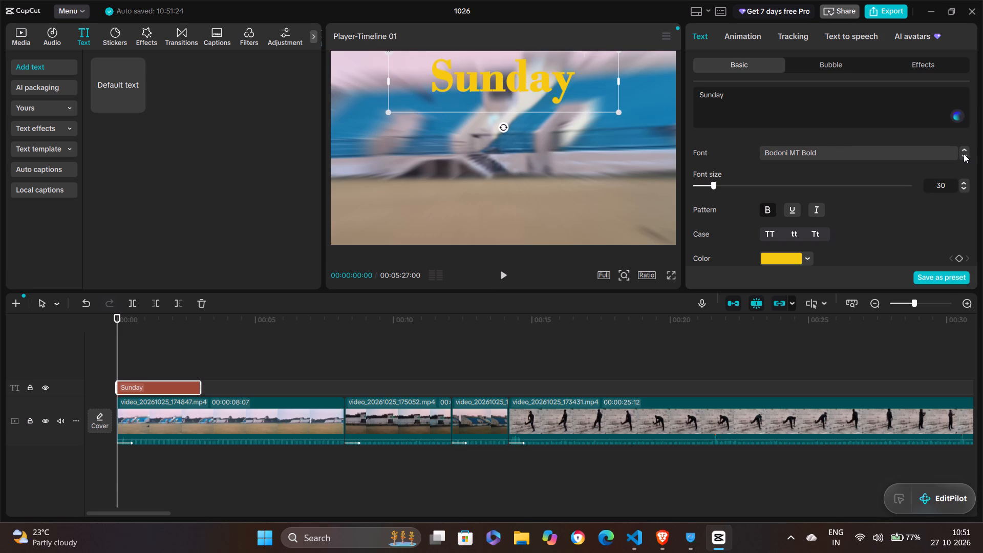
{"action": "left_click", "coordinate": [964, 154]}
{"action": "left_click", "coordinate": [964, 154]}
{"action": "left_click", "coordinate": [964, 154]}
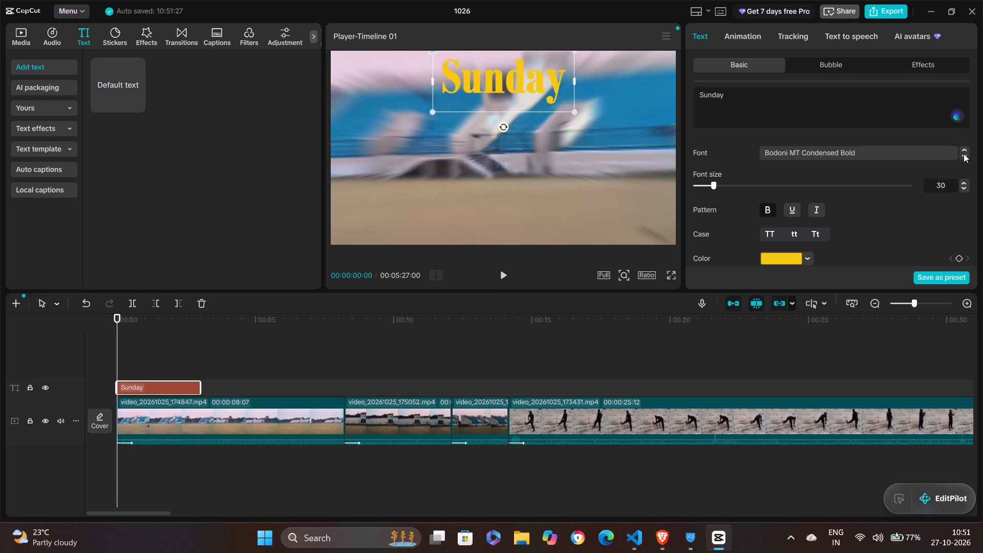
{"action": "left_click", "coordinate": [964, 154]}
{"action": "left_click", "coordinate": [964, 154]}
{"action": "left_click", "coordinate": [964, 154]}
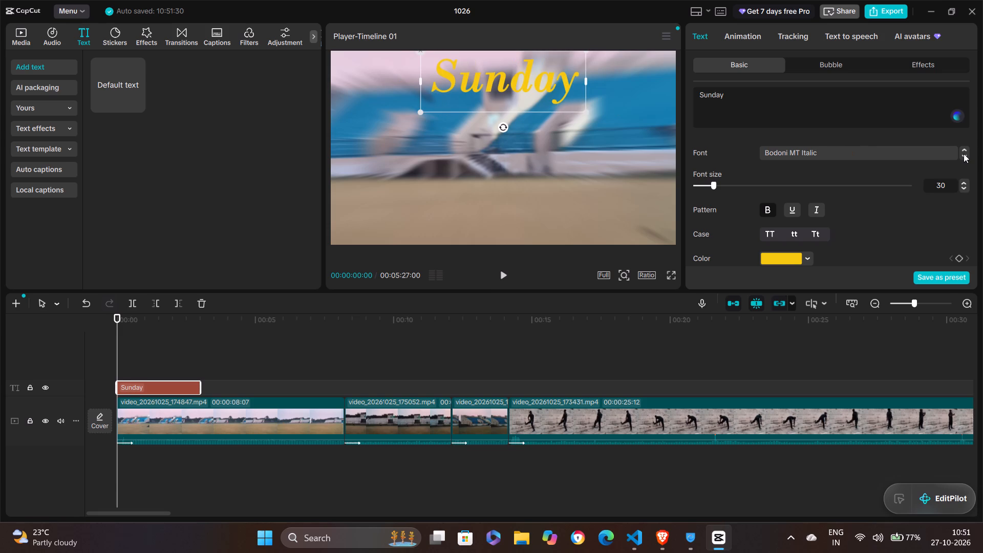
{"action": "left_click", "coordinate": [964, 154]}
{"action": "left_click", "coordinate": [964, 154]}
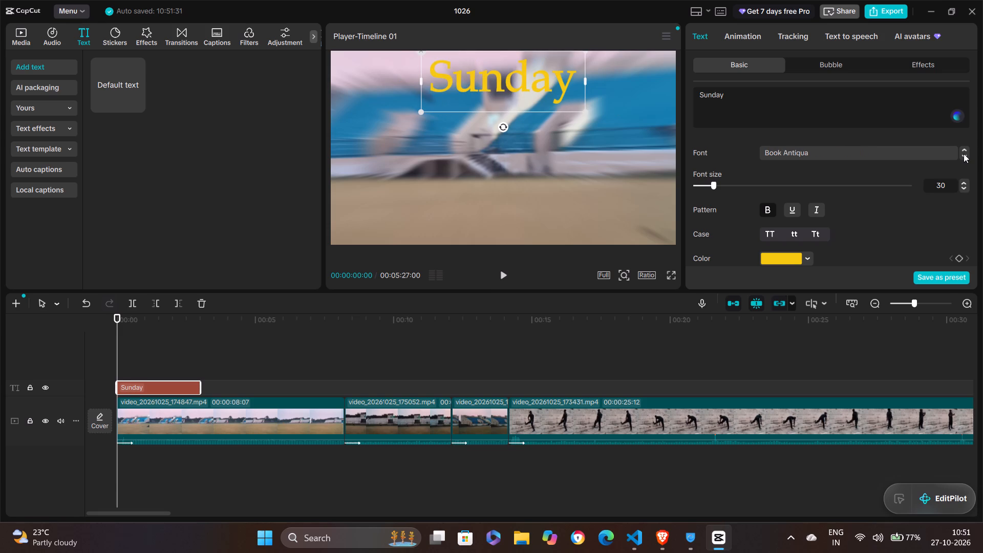
{"action": "left_click", "coordinate": [964, 154]}
{"action": "left_click", "coordinate": [964, 154]}
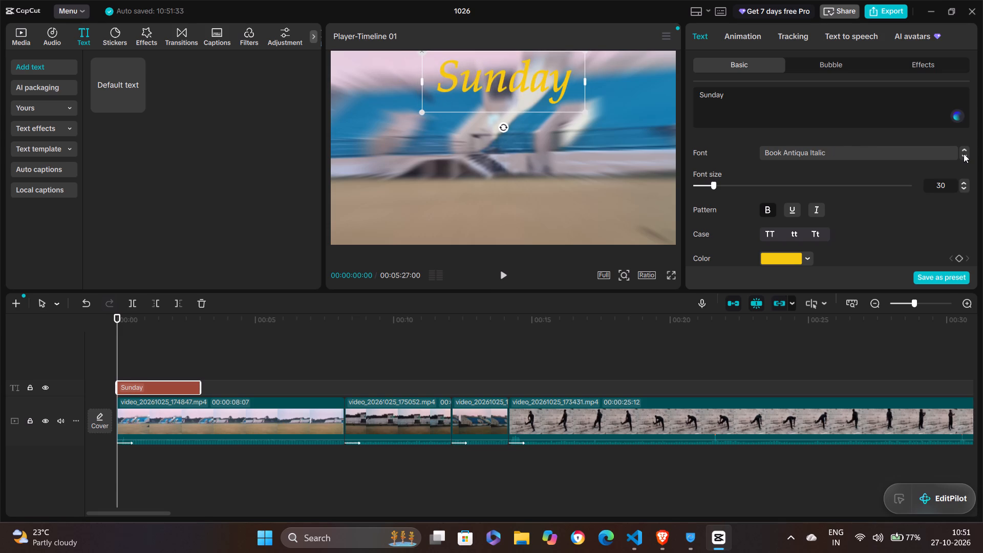
{"action": "left_click", "coordinate": [964, 154]}
{"action": "left_click", "coordinate": [964, 154]}
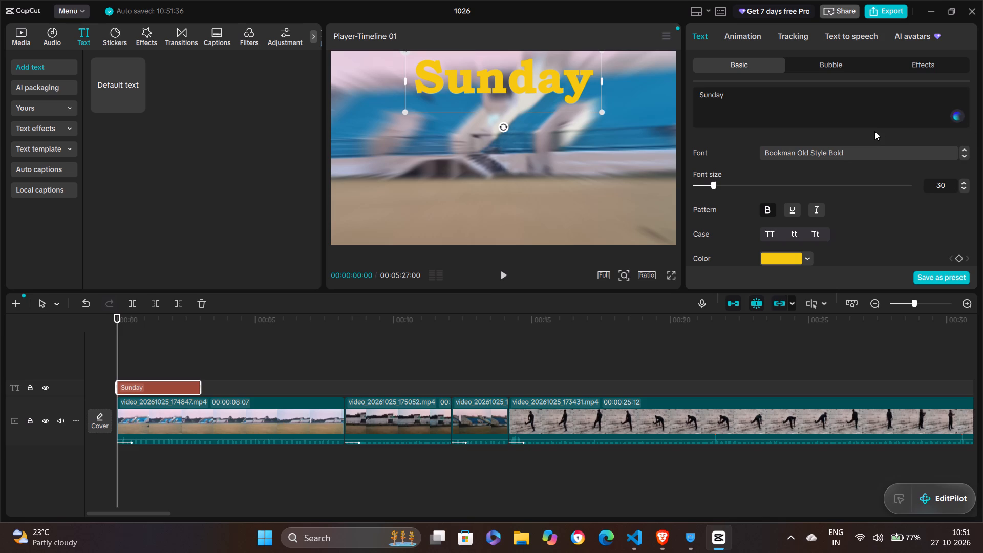
Turn off the bold pattern on the Sunday title and deselect it.
{"action": "left_click", "coordinate": [766, 212]}
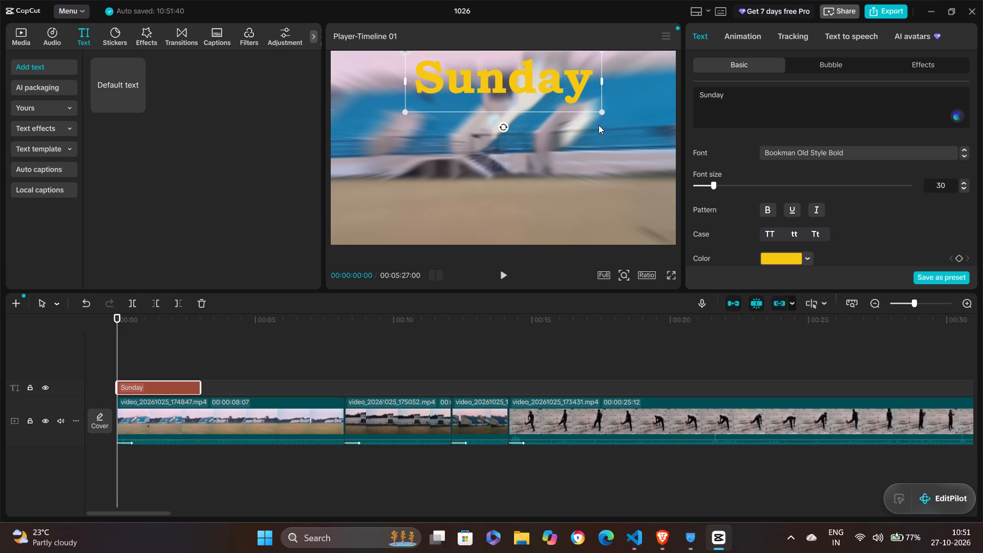
{"action": "scroll", "coordinate": [599, 125], "scroll_direction": "up", "scroll_amount": 1}
{"action": "left_click", "coordinate": [605, 149]}
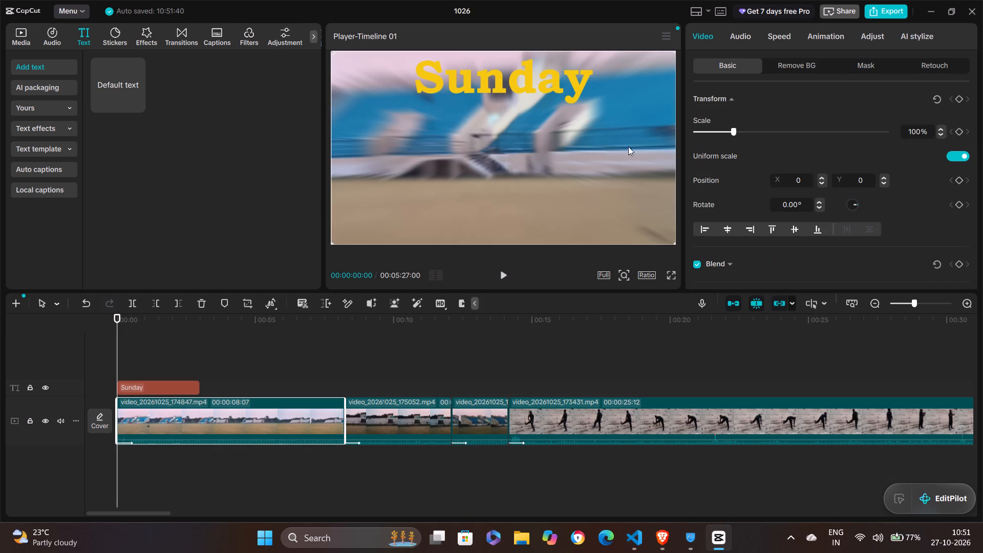
Add a second default text at the start of the timeline and change its wording to "workout".
{"action": "left_click", "coordinate": [80, 37]}
{"action": "left_click", "coordinate": [139, 101]}
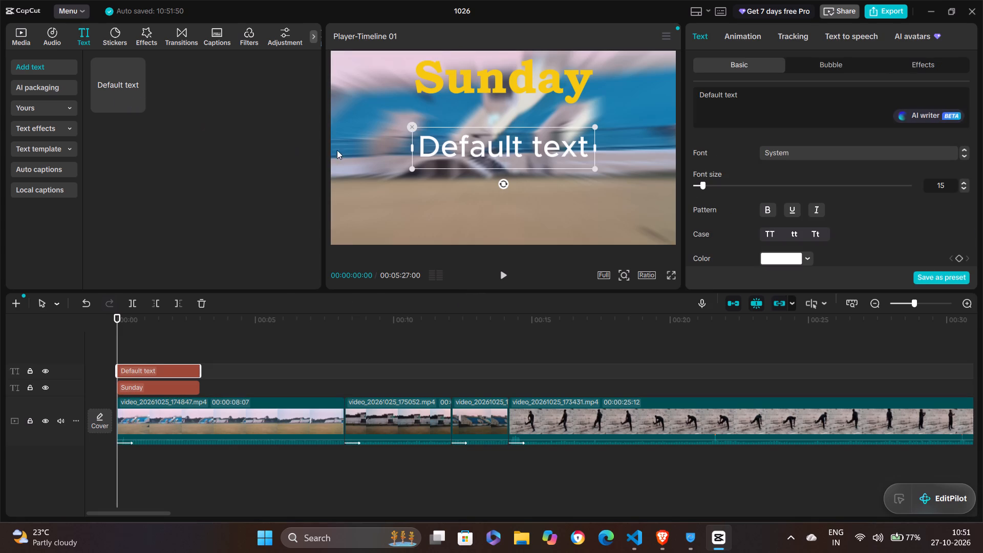
{"action": "left_click_drag", "start_coordinate": [737, 95], "coordinate": [728, 97]}
{"action": "left_click_drag", "start_coordinate": [728, 97], "coordinate": [683, 90]}
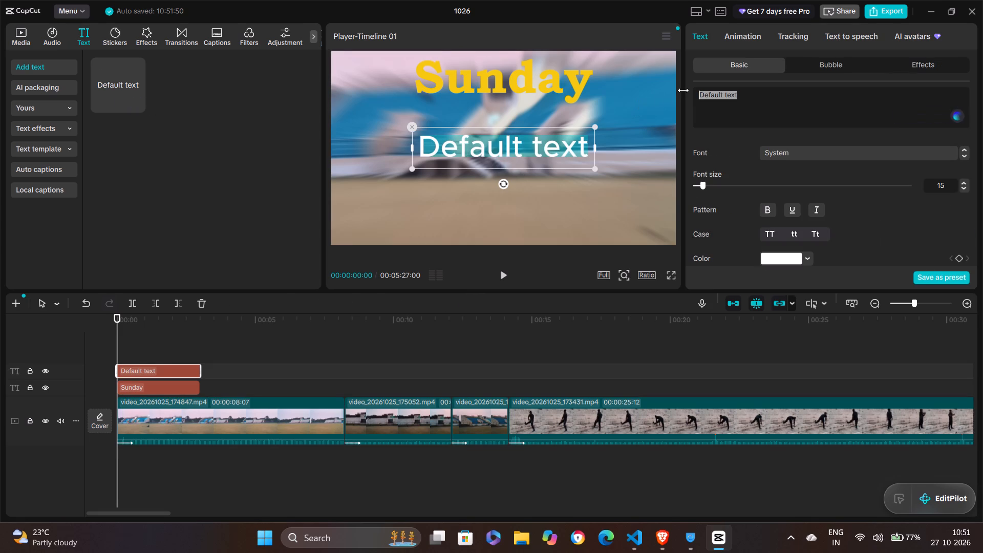
{"action": "key", "text": "BackSpace"}
{"action": "key", "text": "BackSpace"}
{"action": "key", "text": "BackSpace"}
{"action": "key", "text": "BackSpace"}
{"action": "key", "text": "w"}
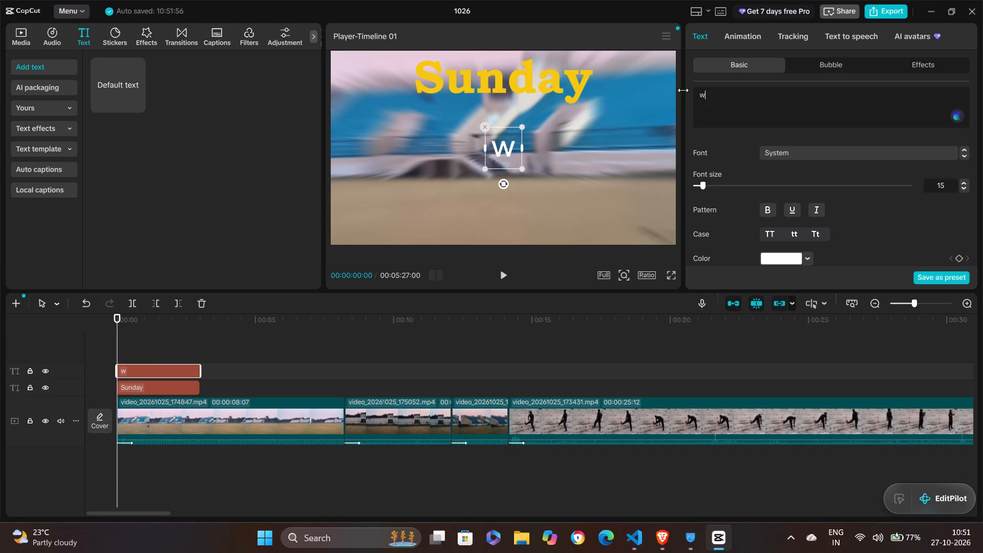
{"action": "key", "text": "BackSpace"}
{"action": "type", "text": "wo"}
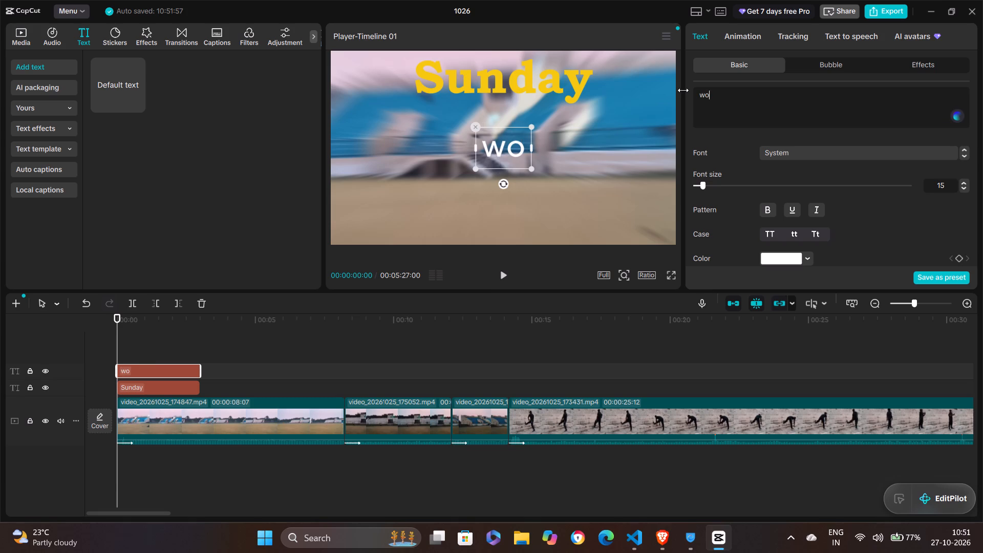
{"action": "type", "text": "rk"}
{"action": "type", "text": "out"}
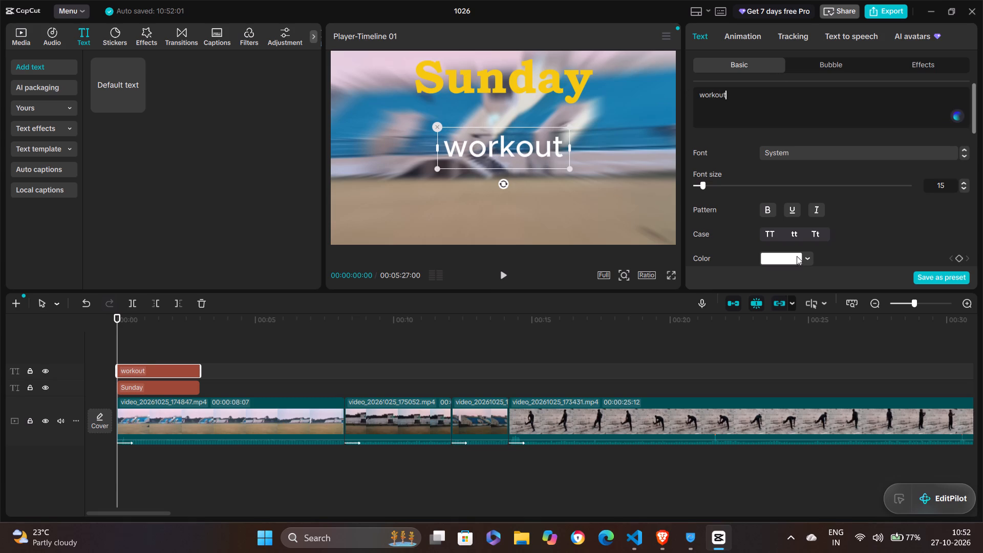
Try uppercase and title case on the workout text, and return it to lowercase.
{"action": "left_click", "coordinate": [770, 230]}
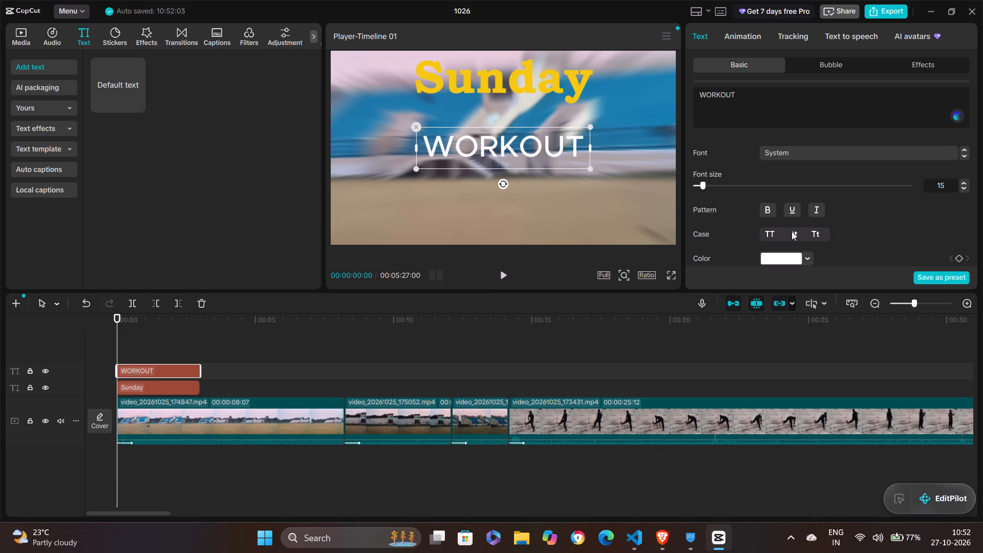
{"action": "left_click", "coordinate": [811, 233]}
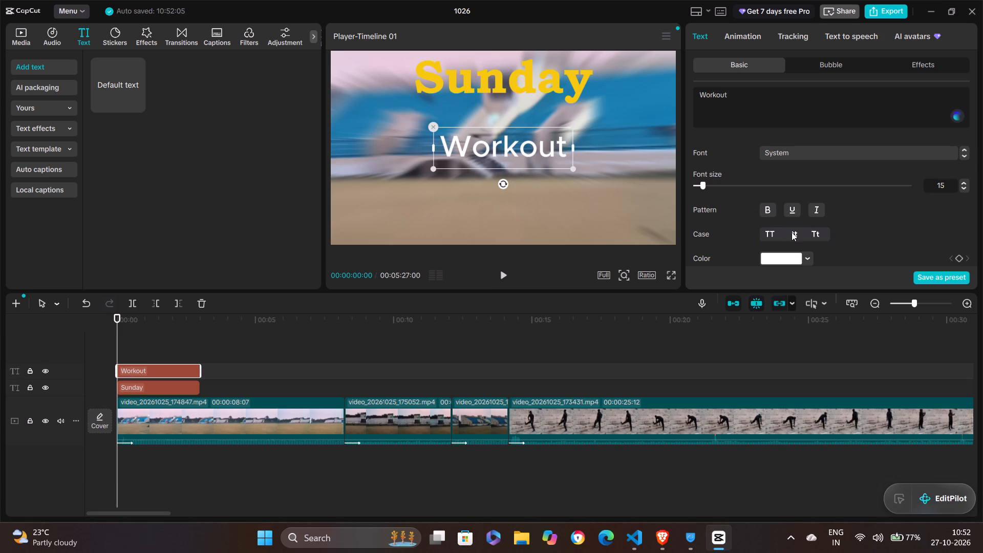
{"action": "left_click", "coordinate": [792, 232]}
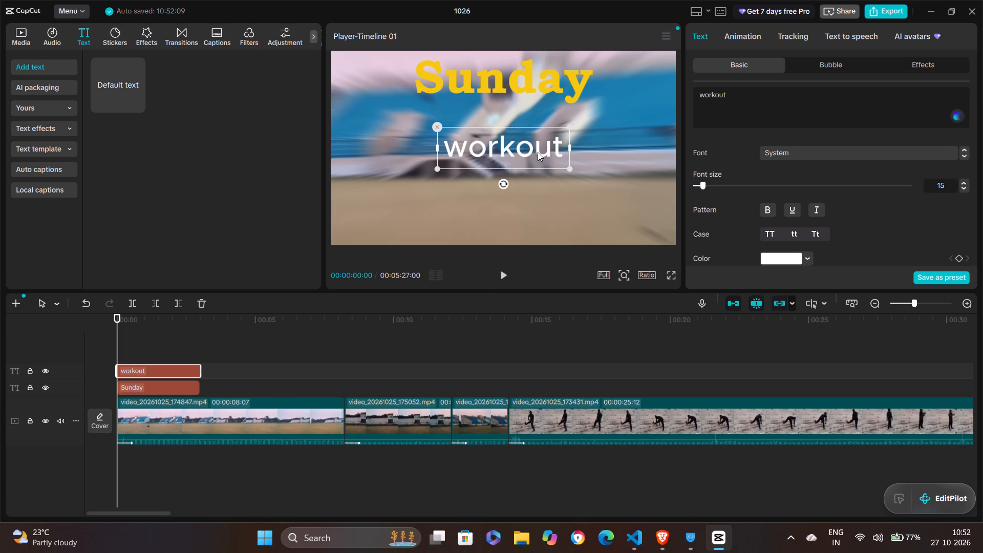
Move the workout text down to the lower part of the video frame, below the Sunday title.
{"action": "left_click_drag", "start_coordinate": [538, 152], "coordinate": [542, 197]}
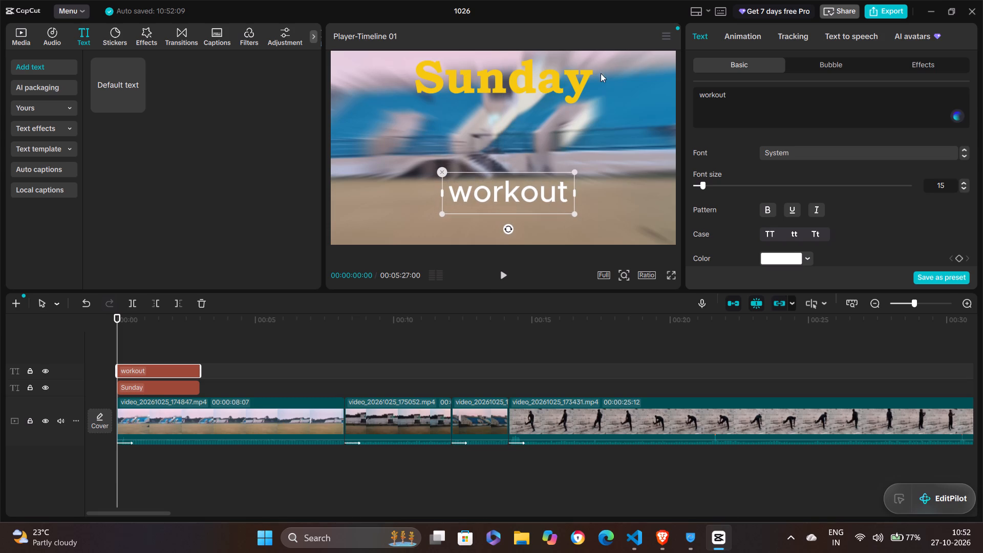
Move the Sunday title slightly down in the video frame, keeping it in the upper part.
{"action": "left_click_drag", "start_coordinate": [523, 71], "coordinate": [514, 86]}
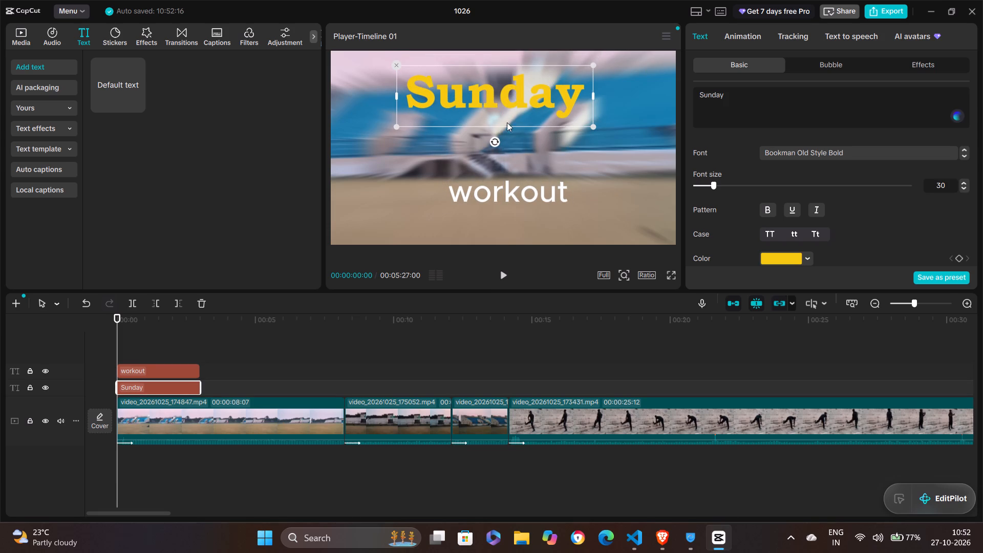
Move the workout text up so it overlaps the bottom edge of the Sunday title, roughly centred under it.
{"action": "left_click_drag", "start_coordinate": [506, 190], "coordinate": [501, 102]}
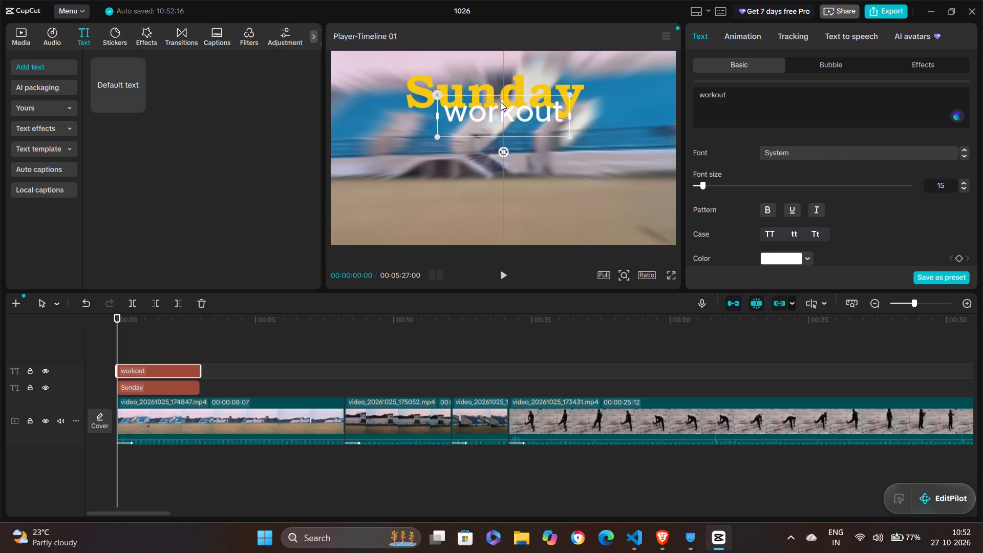
{"action": "left_click_drag", "start_coordinate": [501, 102], "coordinate": [489, 115]}
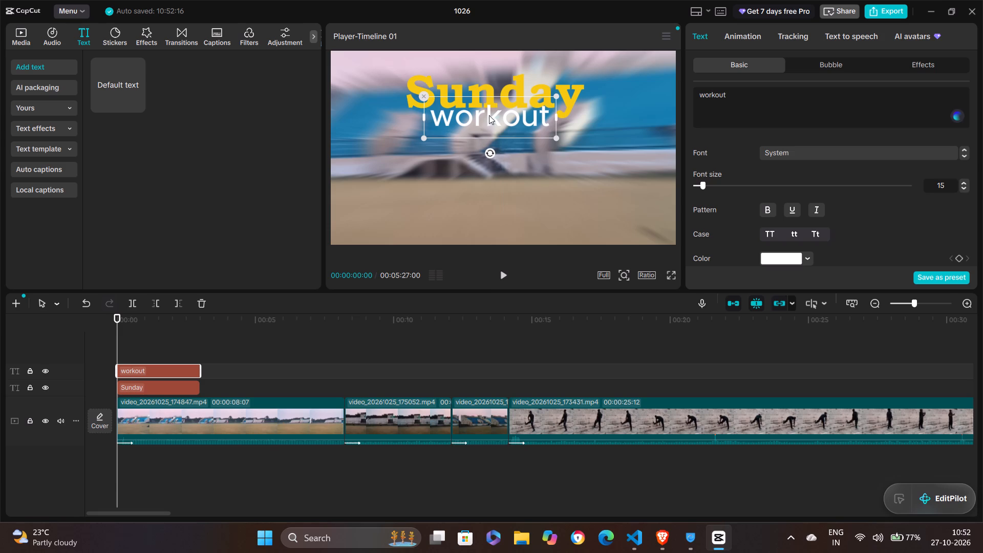
{"action": "left_click_drag", "start_coordinate": [489, 115], "coordinate": [489, 115]}
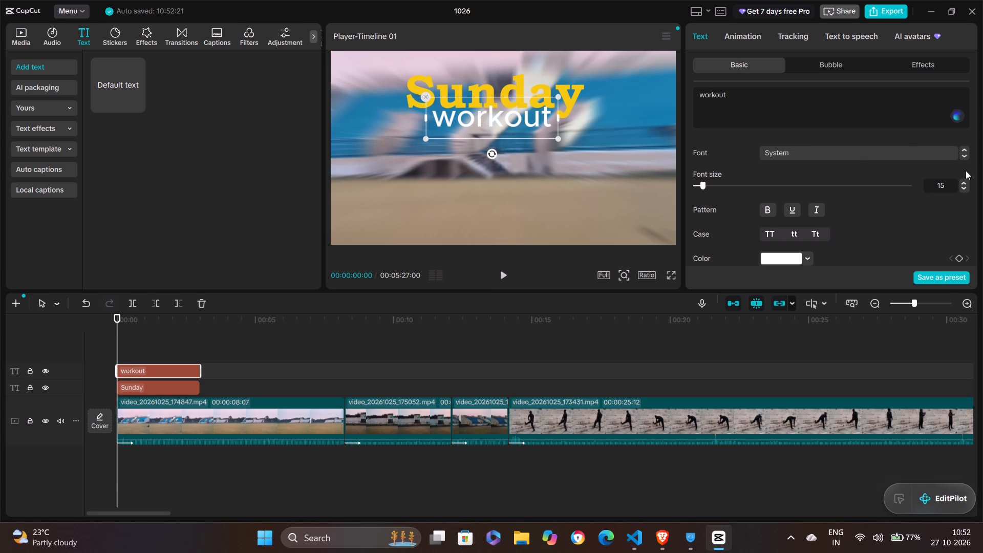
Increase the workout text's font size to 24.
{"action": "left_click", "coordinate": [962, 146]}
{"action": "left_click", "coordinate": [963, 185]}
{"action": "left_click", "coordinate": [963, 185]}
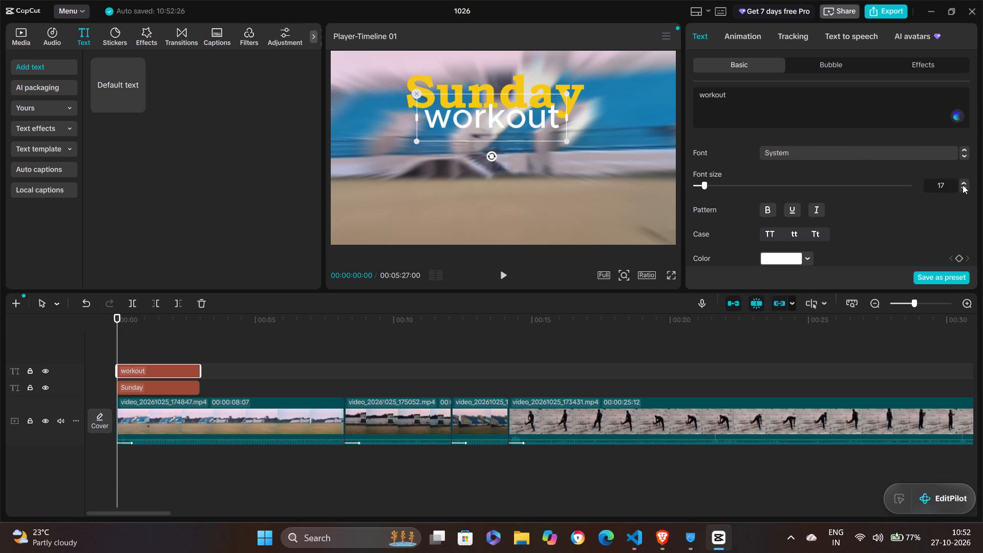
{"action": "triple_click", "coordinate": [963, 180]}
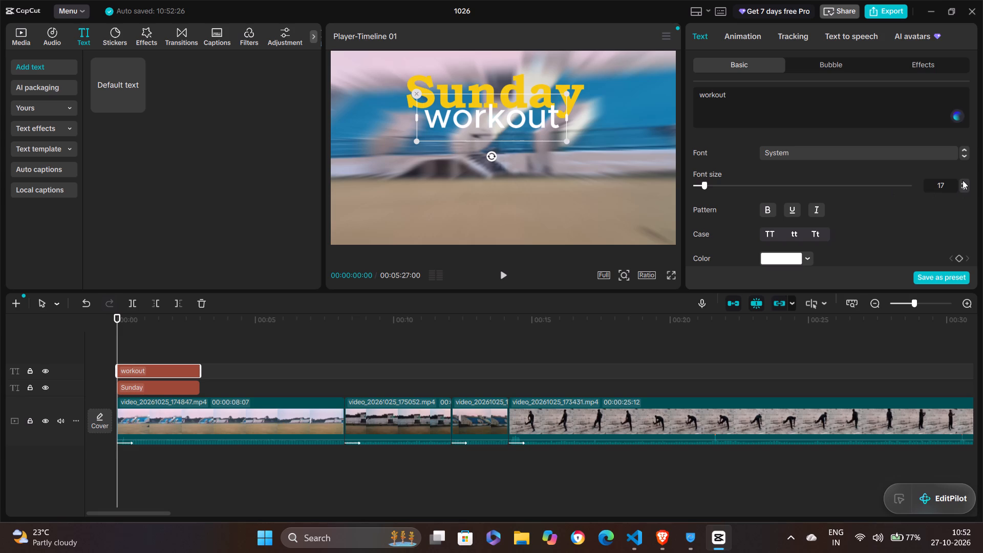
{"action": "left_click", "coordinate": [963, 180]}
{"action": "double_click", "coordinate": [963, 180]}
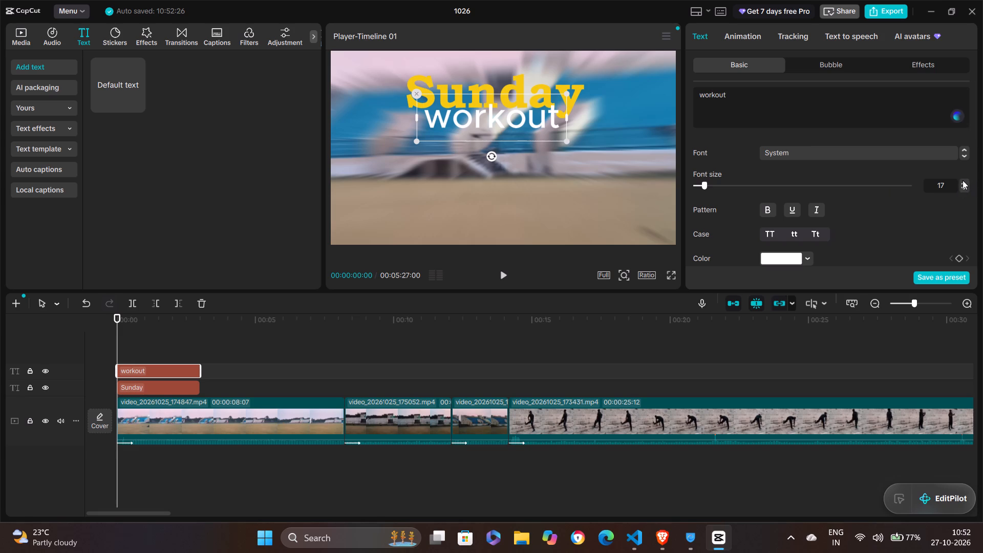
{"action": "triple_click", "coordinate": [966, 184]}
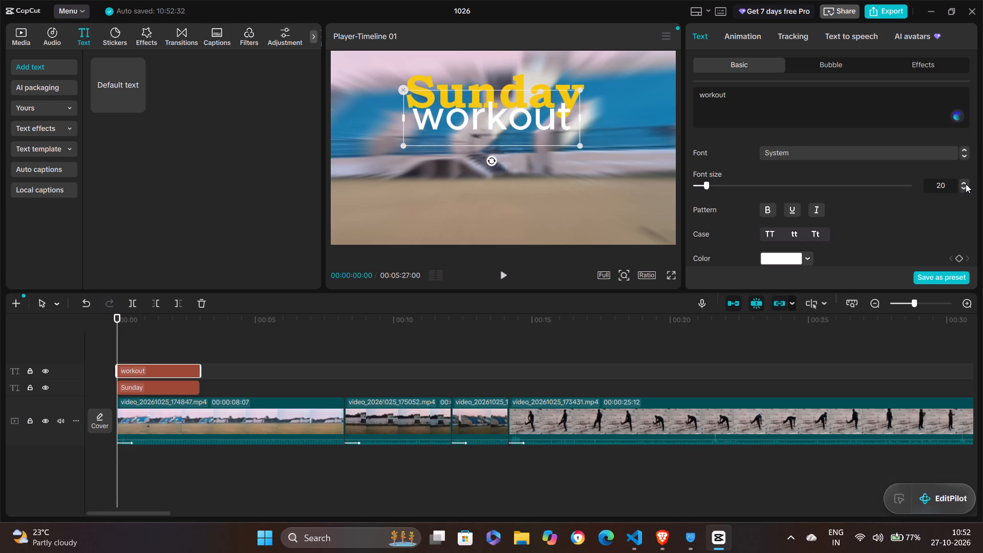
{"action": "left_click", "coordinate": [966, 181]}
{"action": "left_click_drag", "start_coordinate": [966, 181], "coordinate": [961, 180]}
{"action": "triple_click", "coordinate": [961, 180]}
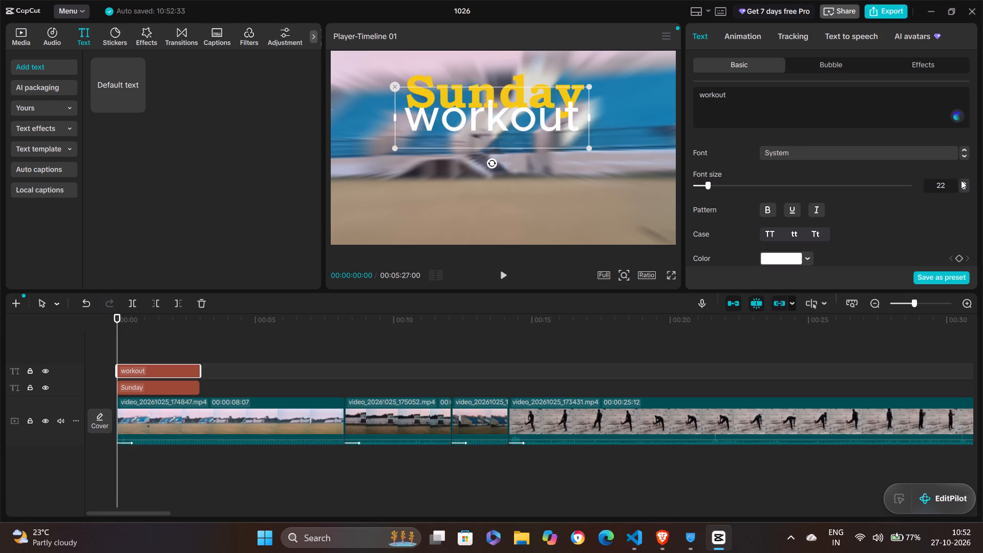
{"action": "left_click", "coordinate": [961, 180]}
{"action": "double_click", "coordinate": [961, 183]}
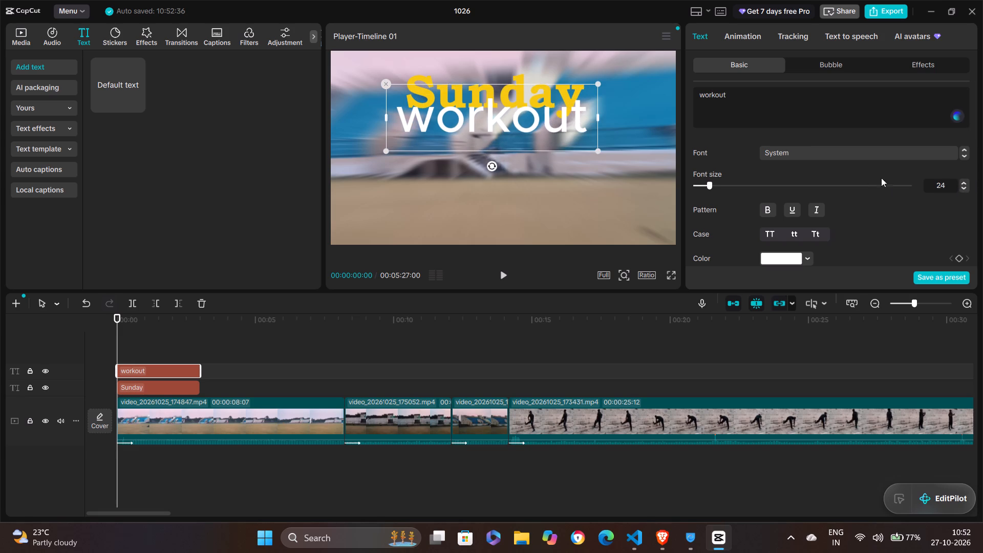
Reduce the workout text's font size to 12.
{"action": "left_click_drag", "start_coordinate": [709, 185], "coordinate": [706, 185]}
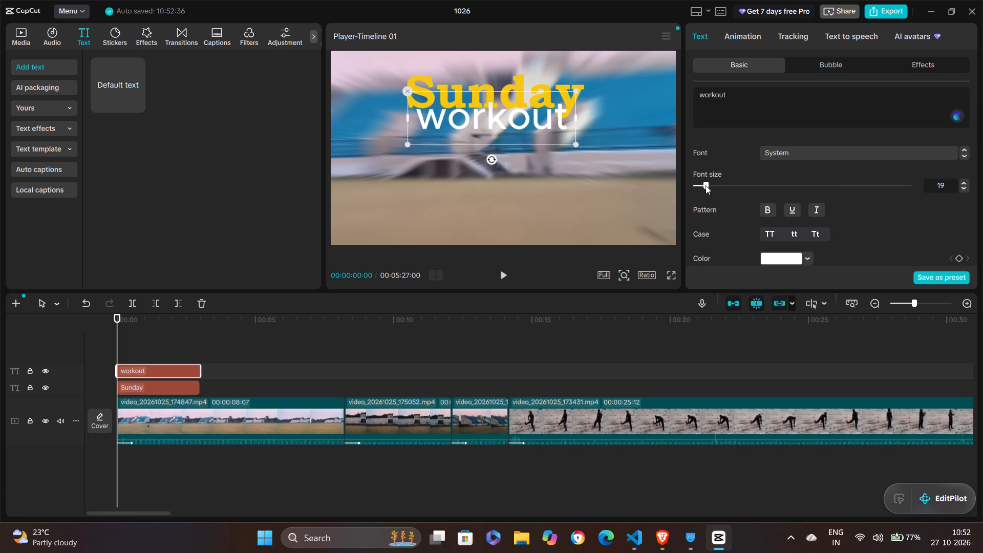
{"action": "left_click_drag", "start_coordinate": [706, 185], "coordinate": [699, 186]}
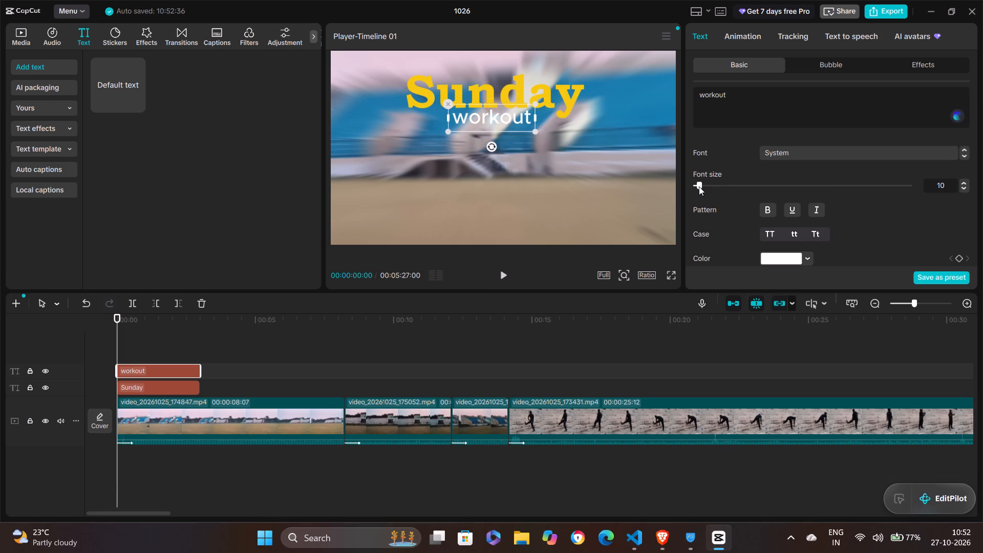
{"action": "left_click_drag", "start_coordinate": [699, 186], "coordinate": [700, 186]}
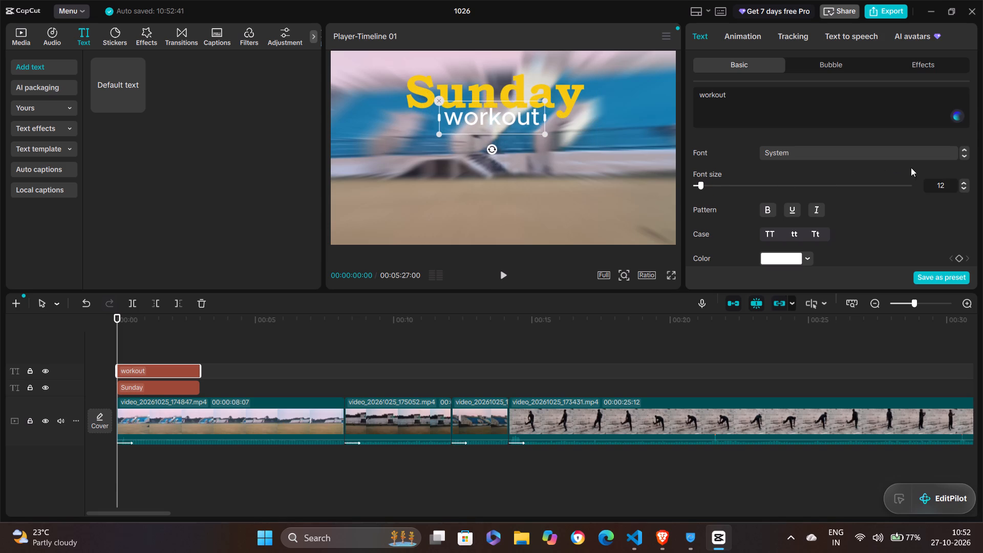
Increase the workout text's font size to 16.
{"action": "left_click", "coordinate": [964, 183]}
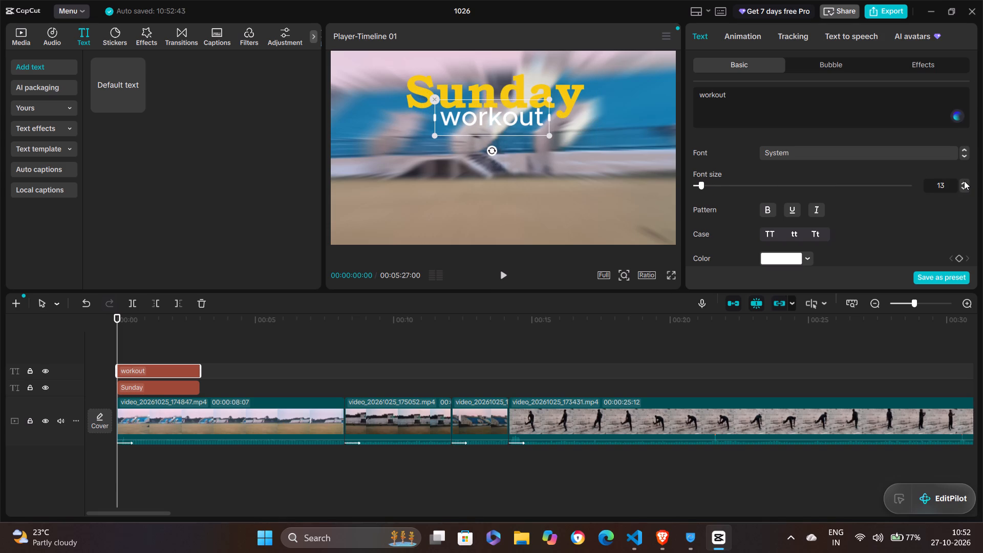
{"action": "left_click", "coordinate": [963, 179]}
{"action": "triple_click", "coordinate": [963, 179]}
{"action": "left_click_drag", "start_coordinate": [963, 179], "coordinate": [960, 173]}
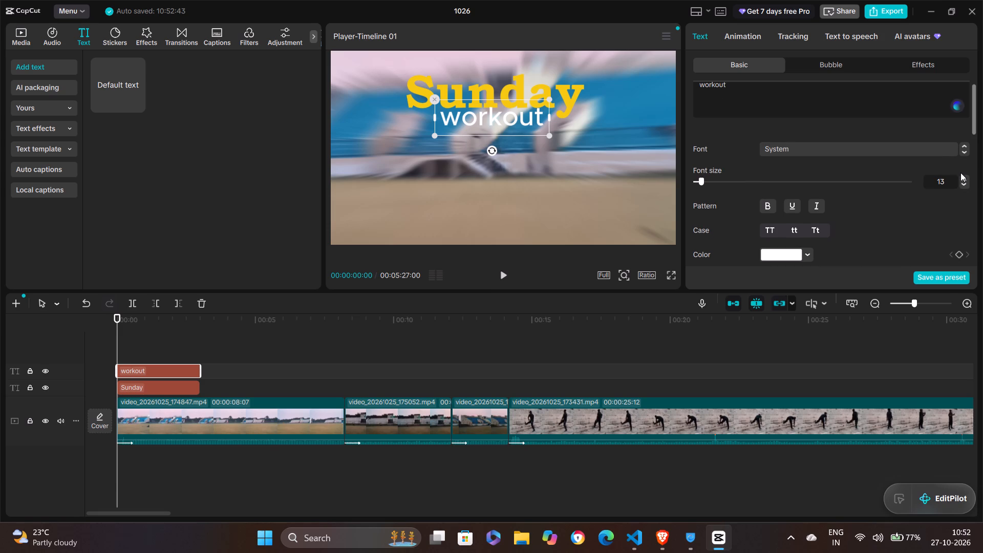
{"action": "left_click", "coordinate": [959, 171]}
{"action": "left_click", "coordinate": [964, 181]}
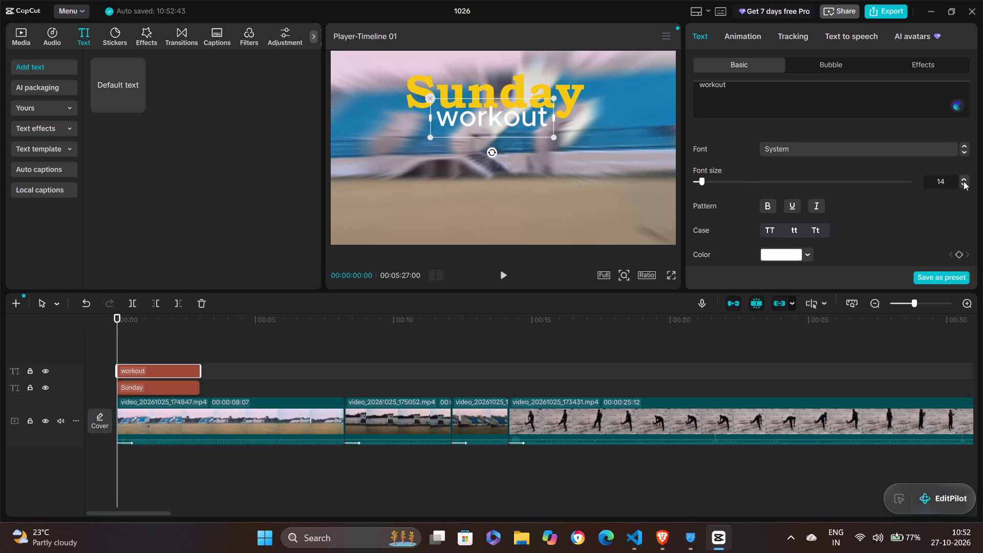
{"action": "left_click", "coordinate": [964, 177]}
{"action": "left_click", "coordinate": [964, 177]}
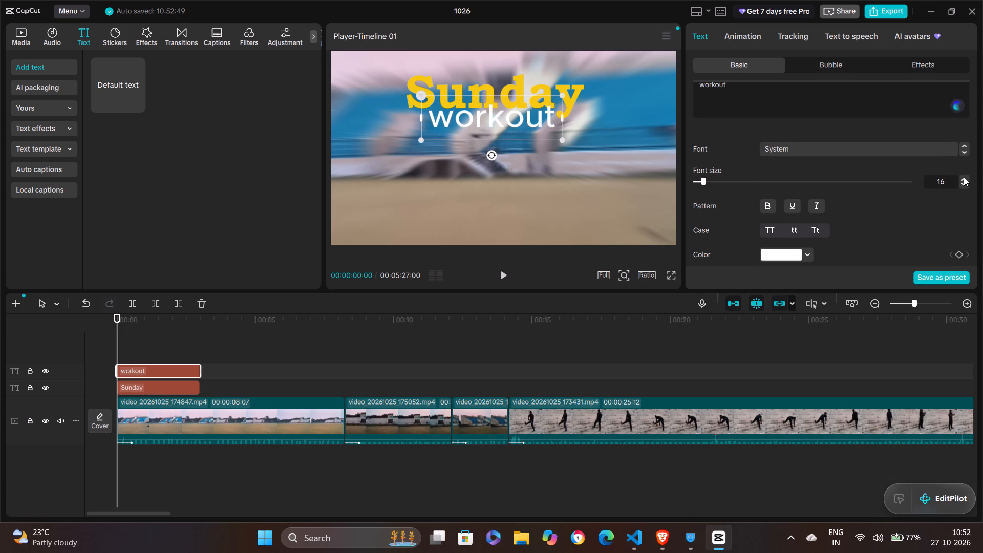
Set the workout text's font size to 12.
{"action": "left_click", "coordinate": [705, 180]}
{"action": "key", "text": "Left"}
{"action": "key", "text": "Left"}
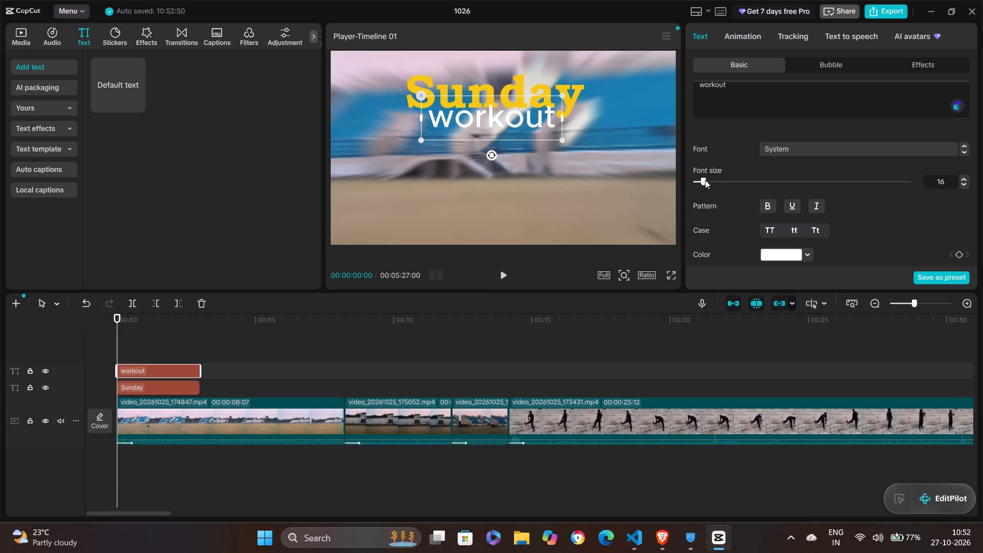
{"action": "left_click", "coordinate": [705, 180]}
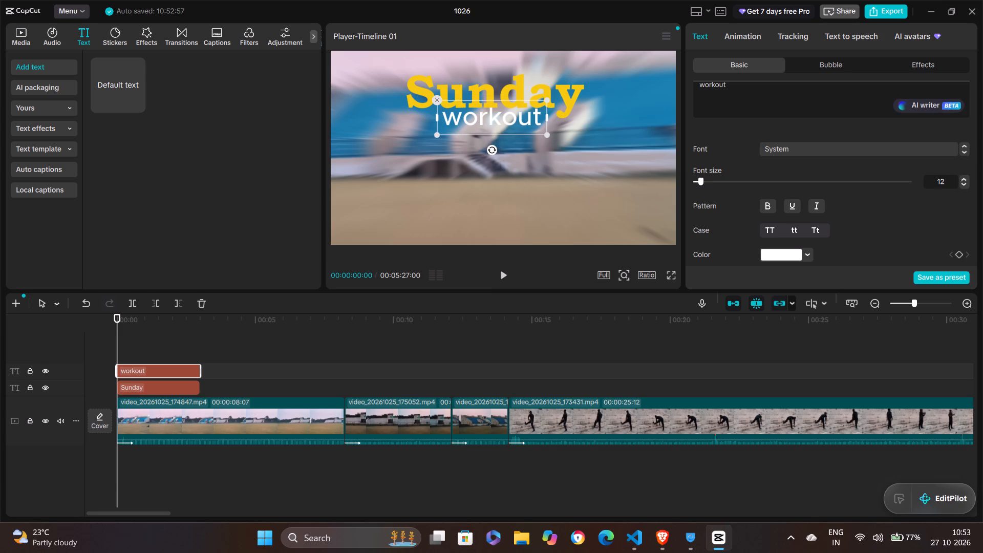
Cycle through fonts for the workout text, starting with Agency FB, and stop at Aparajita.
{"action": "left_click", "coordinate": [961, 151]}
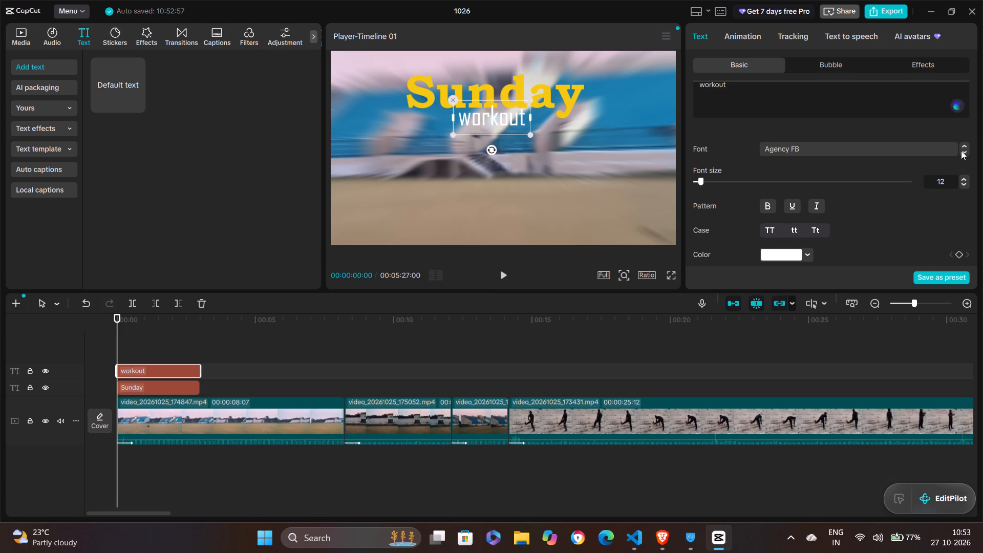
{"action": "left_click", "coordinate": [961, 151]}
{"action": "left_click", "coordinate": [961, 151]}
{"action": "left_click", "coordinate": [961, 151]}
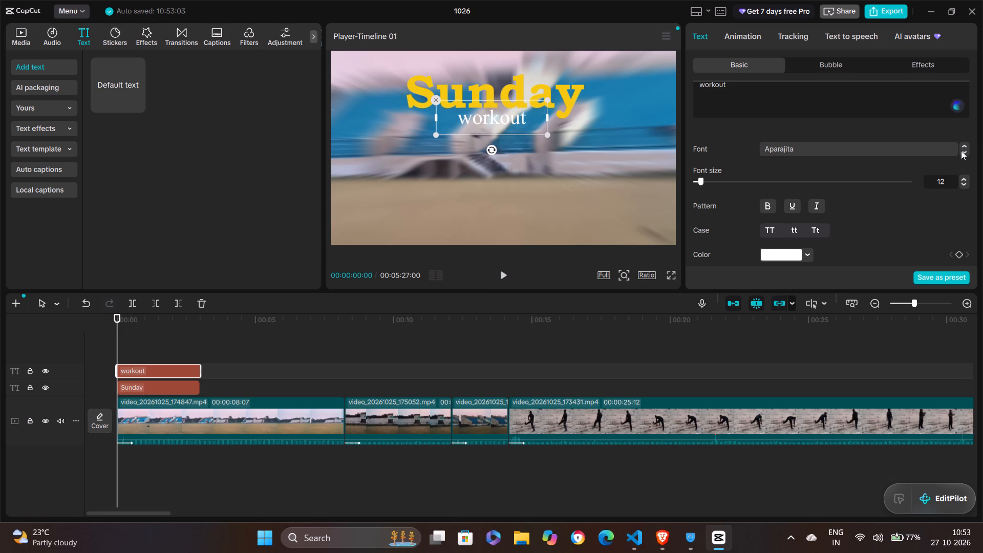
Select the Sunday title and change its font to Broadway.
{"action": "left_click", "coordinate": [562, 86]}
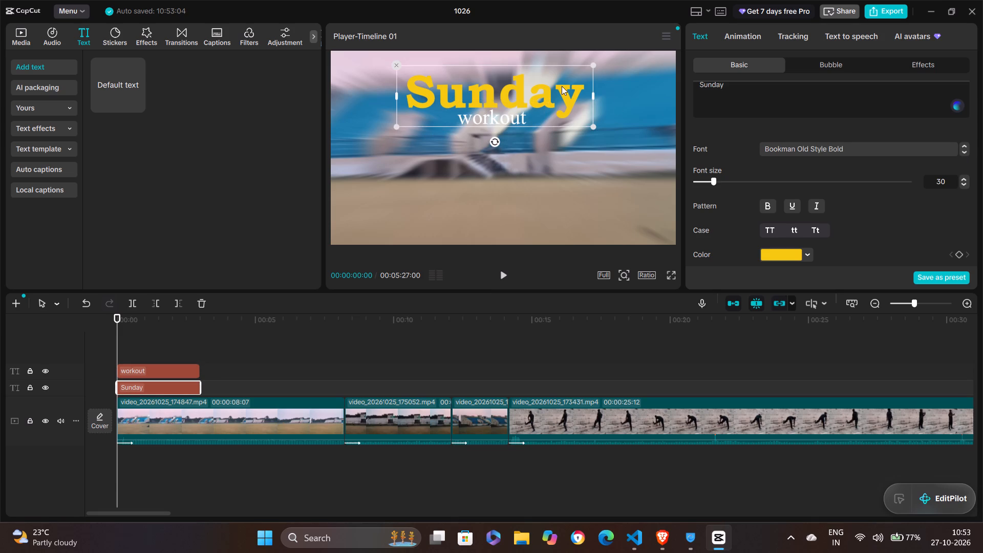
{"action": "left_click", "coordinate": [964, 151]}
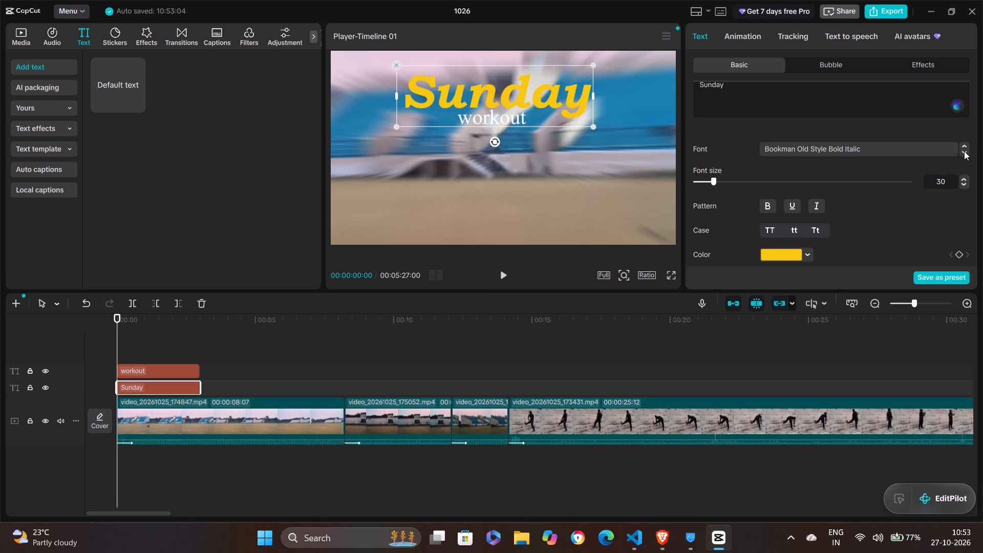
{"action": "left_click", "coordinate": [964, 151]}
{"action": "left_click", "coordinate": [964, 151]}
{"action": "left_click", "coordinate": [964, 151]}
{"action": "left_click", "coordinate": [964, 151]}
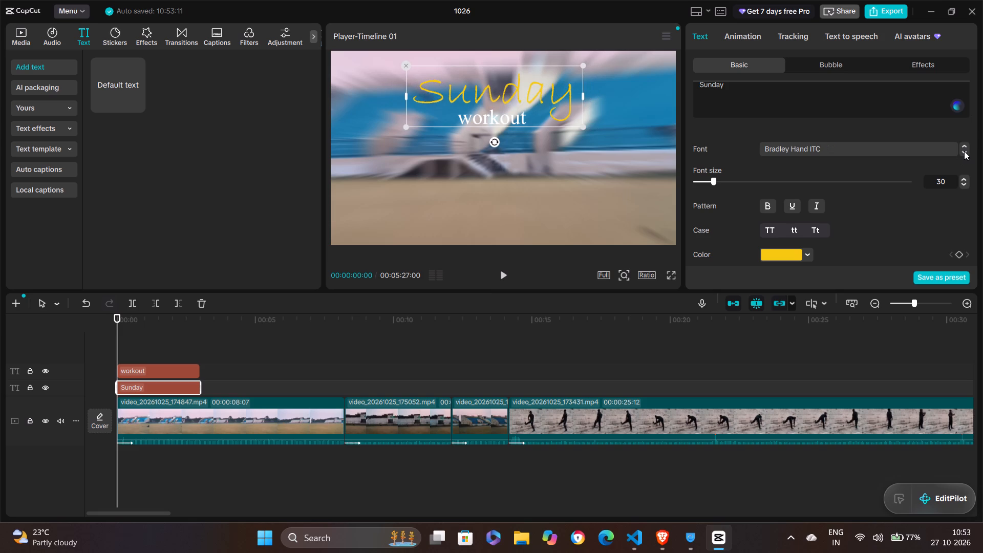
{"action": "left_click", "coordinate": [964, 151]}
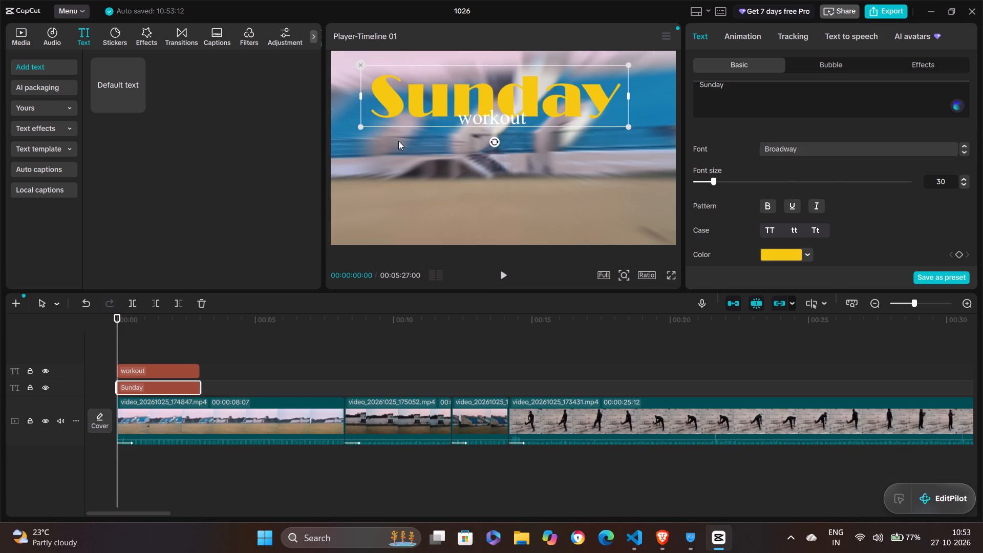
Select the workout text and change its font to Algerian.
{"action": "left_click", "coordinate": [551, 178]}
{"action": "left_click", "coordinate": [496, 112]}
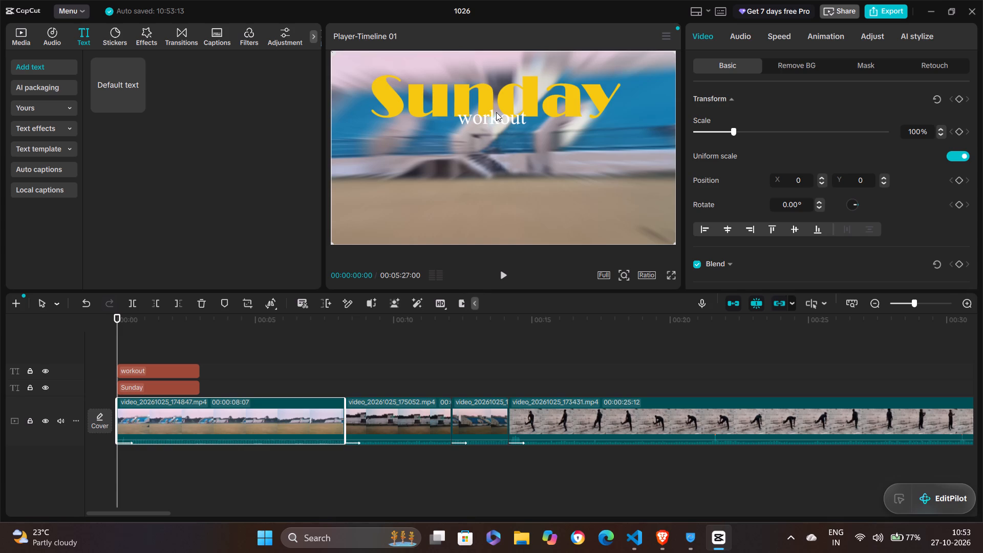
{"action": "left_click", "coordinate": [496, 112]}
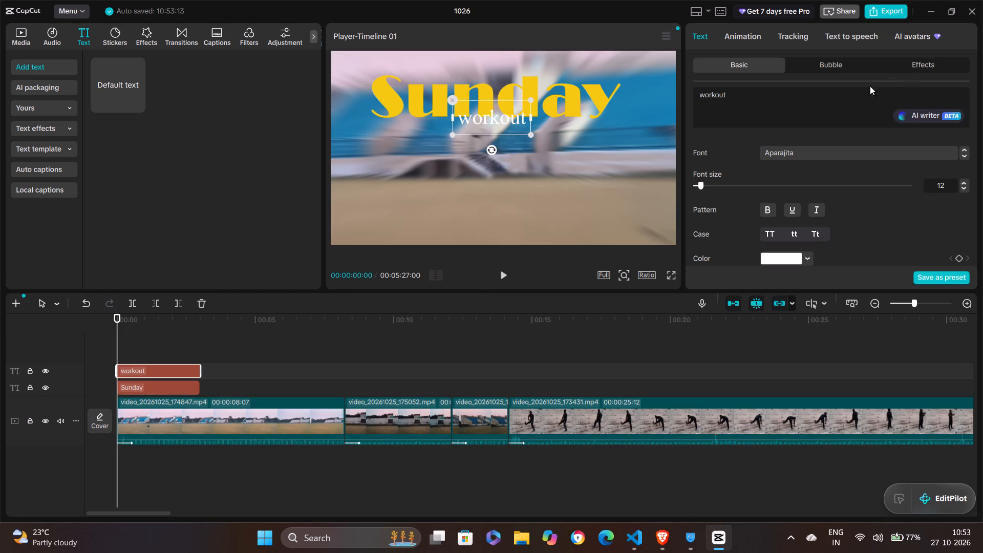
{"action": "left_click", "coordinate": [965, 153]}
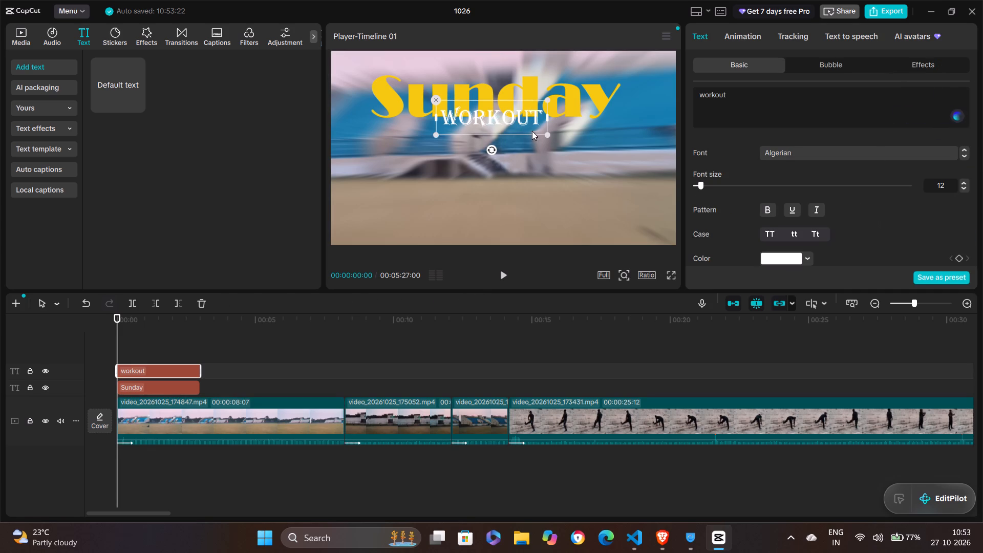
Move the workout text slightly down so it sits just beneath the Sunday title, near its horizontal centre.
{"action": "left_click_drag", "start_coordinate": [512, 119], "coordinate": [508, 128]}
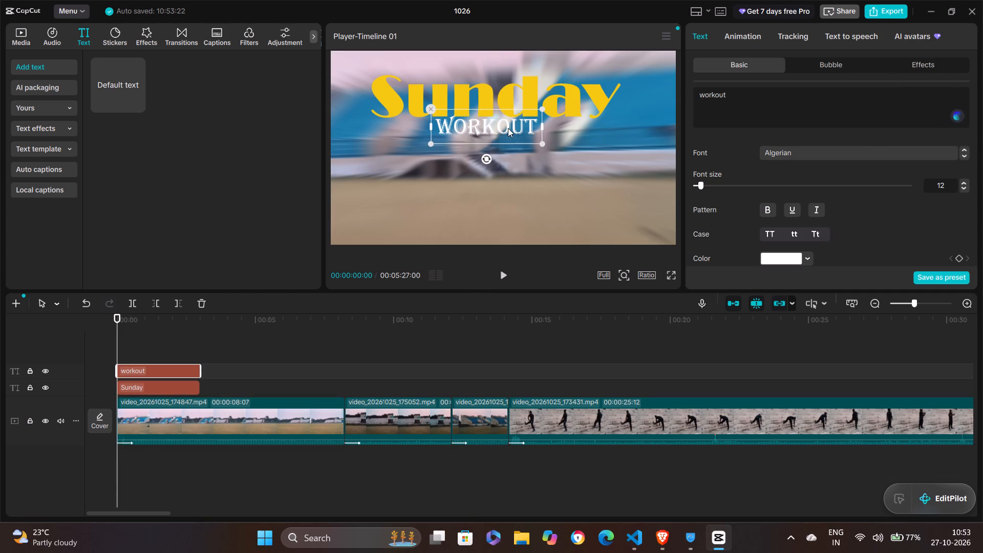
{"action": "left_click_drag", "start_coordinate": [508, 128], "coordinate": [510, 129]}
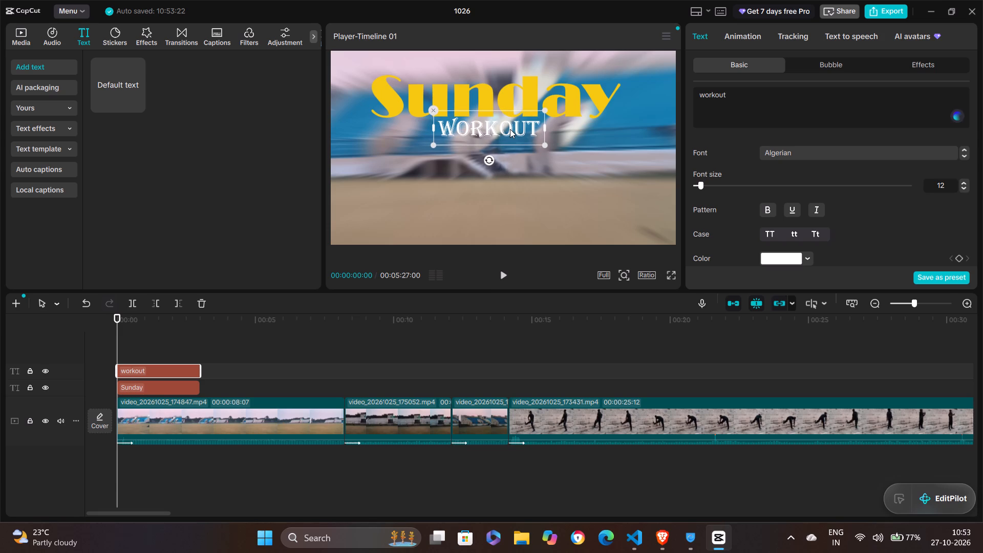
{"action": "left_click_drag", "start_coordinate": [510, 129], "coordinate": [511, 127]}
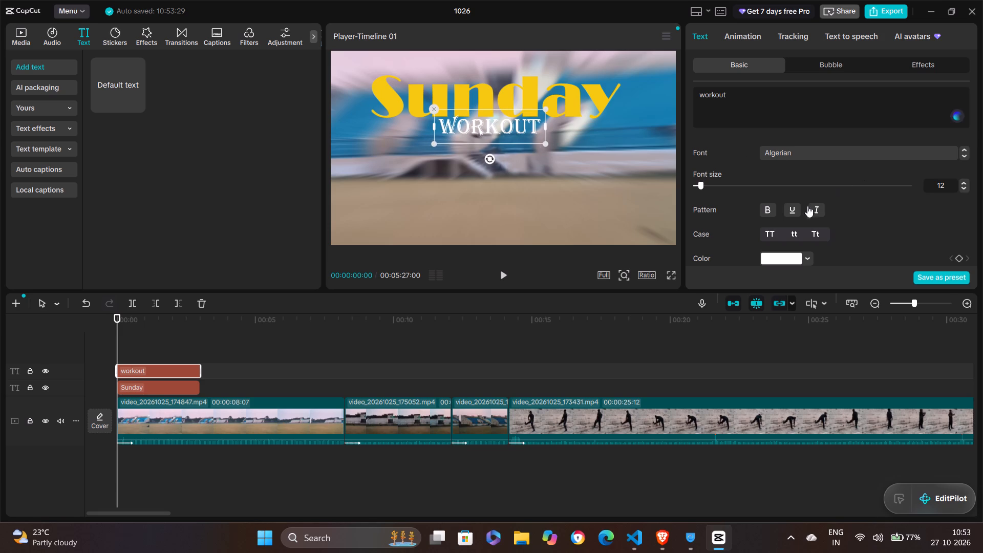
Change the workout text's colour to red, EC1D1D.
{"action": "scroll", "coordinate": [756, 184], "scroll_direction": "down", "scroll_amount": 1}
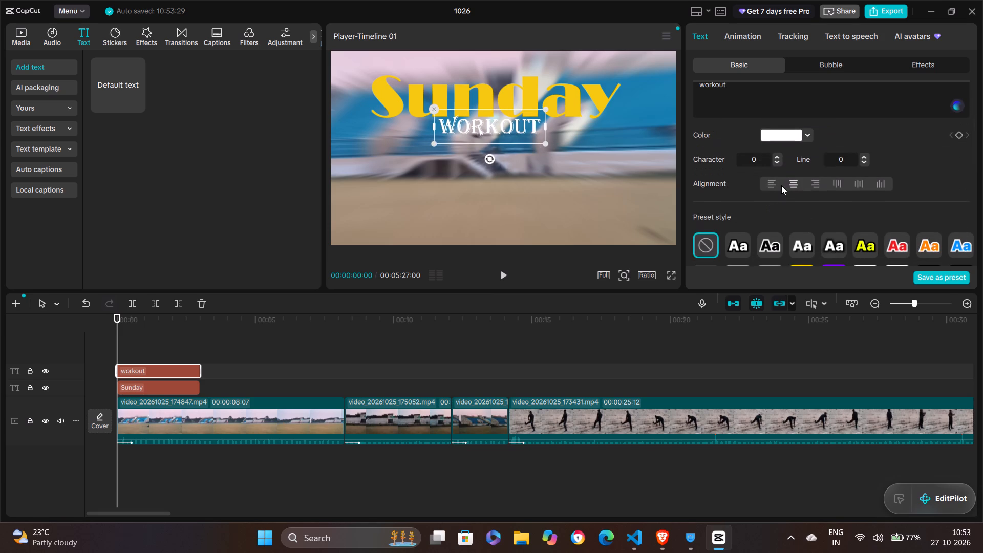
{"action": "left_click", "coordinate": [807, 135]}
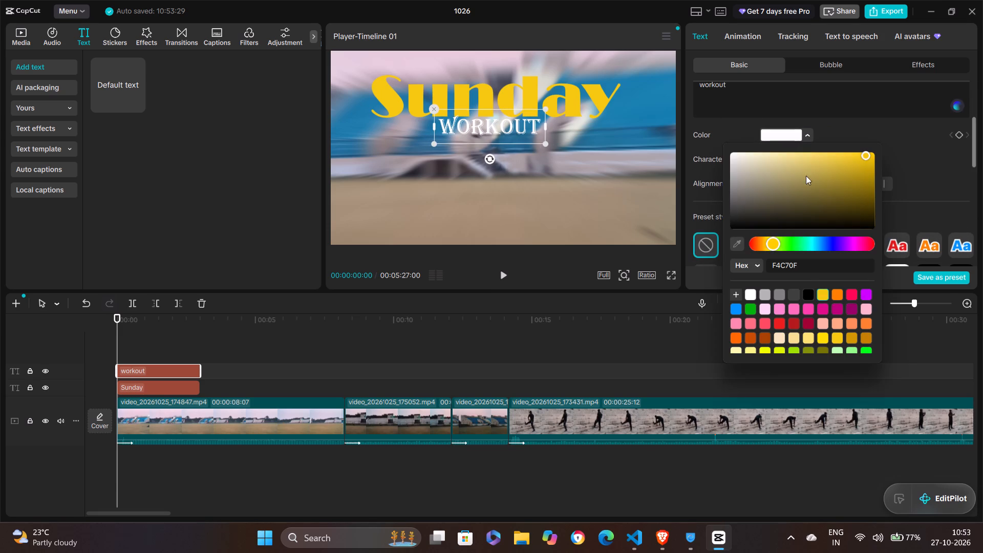
{"action": "scroll", "coordinate": [783, 312], "scroll_direction": "down", "scroll_amount": 1}
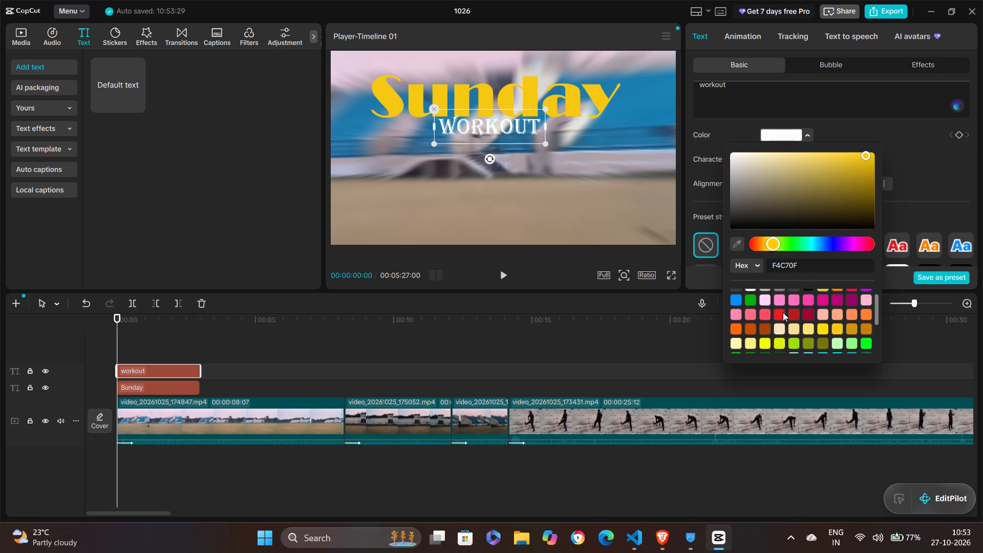
{"action": "scroll", "coordinate": [783, 312], "scroll_direction": "down", "scroll_amount": 5}
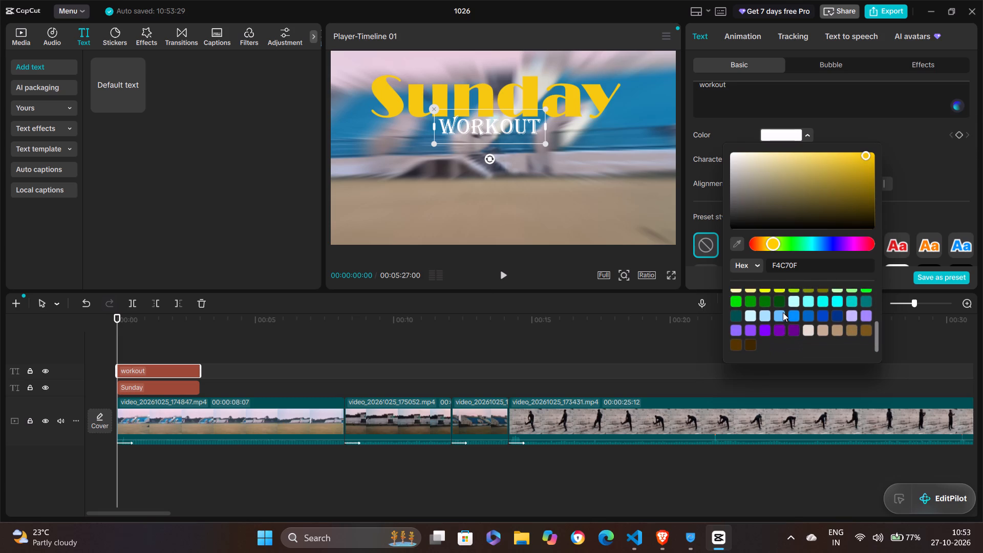
{"action": "scroll", "coordinate": [783, 312], "scroll_direction": "up", "scroll_amount": 6}
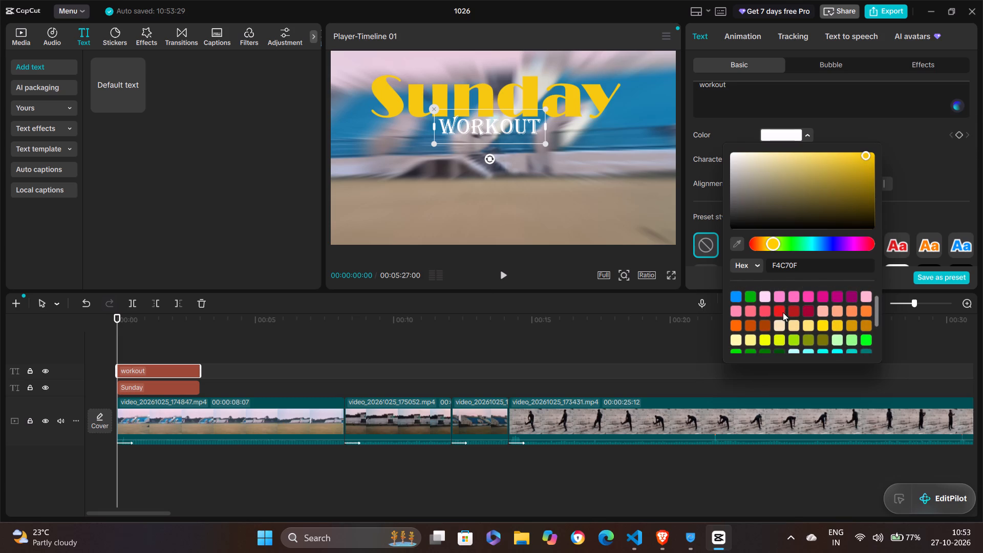
{"action": "left_click", "coordinate": [778, 320]}
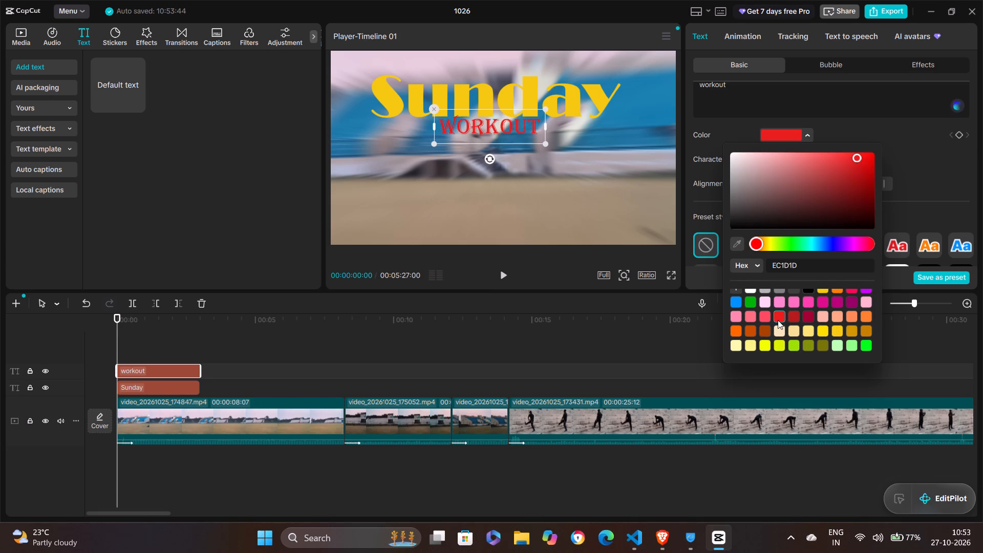
{"action": "left_click", "coordinate": [602, 183]}
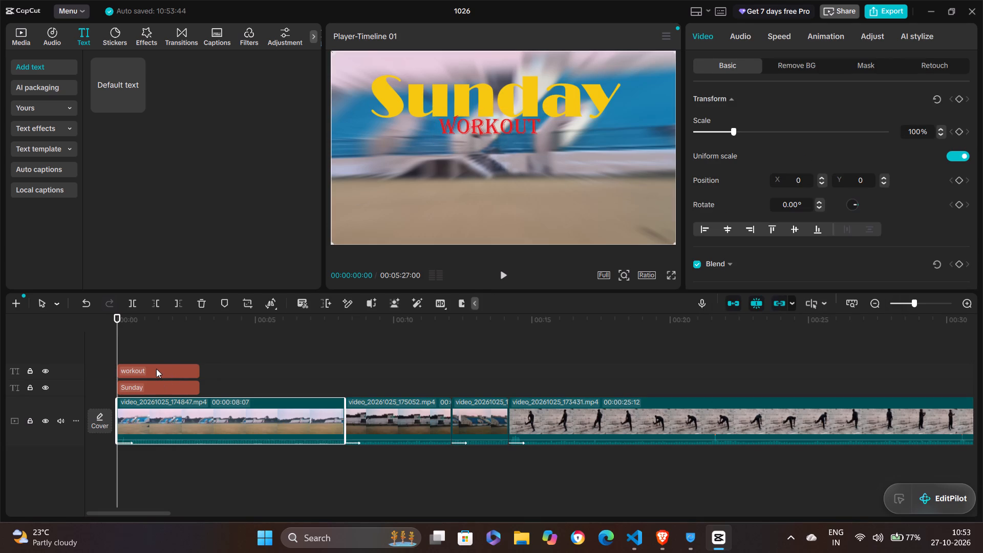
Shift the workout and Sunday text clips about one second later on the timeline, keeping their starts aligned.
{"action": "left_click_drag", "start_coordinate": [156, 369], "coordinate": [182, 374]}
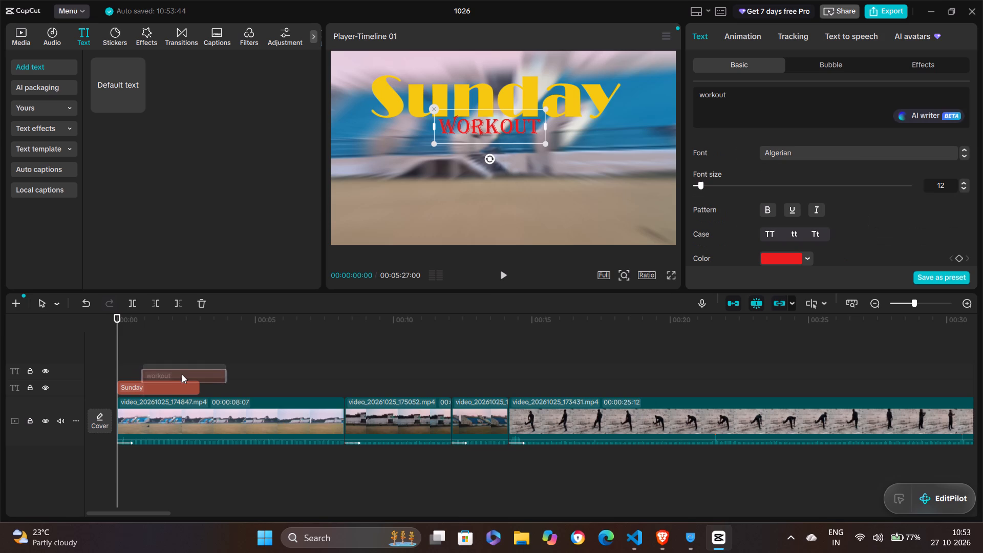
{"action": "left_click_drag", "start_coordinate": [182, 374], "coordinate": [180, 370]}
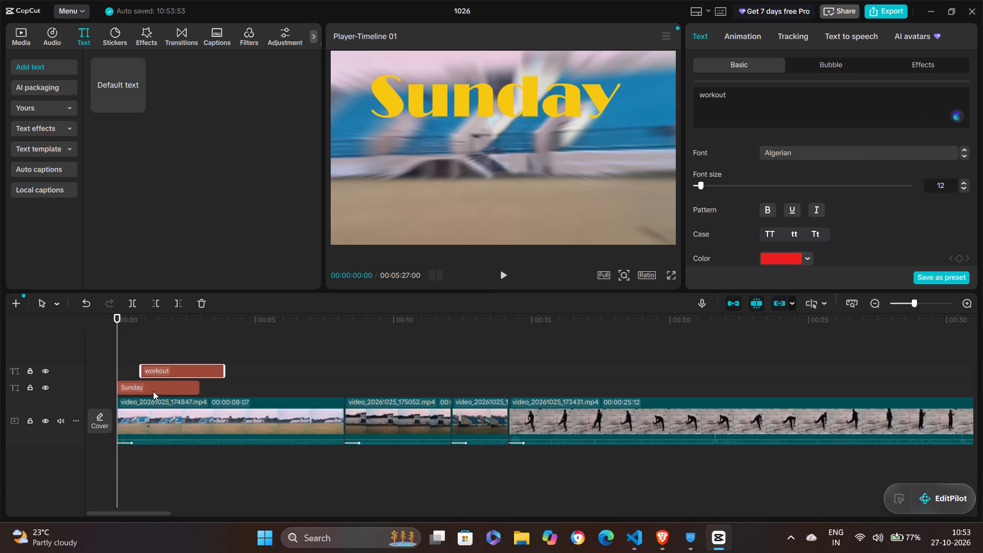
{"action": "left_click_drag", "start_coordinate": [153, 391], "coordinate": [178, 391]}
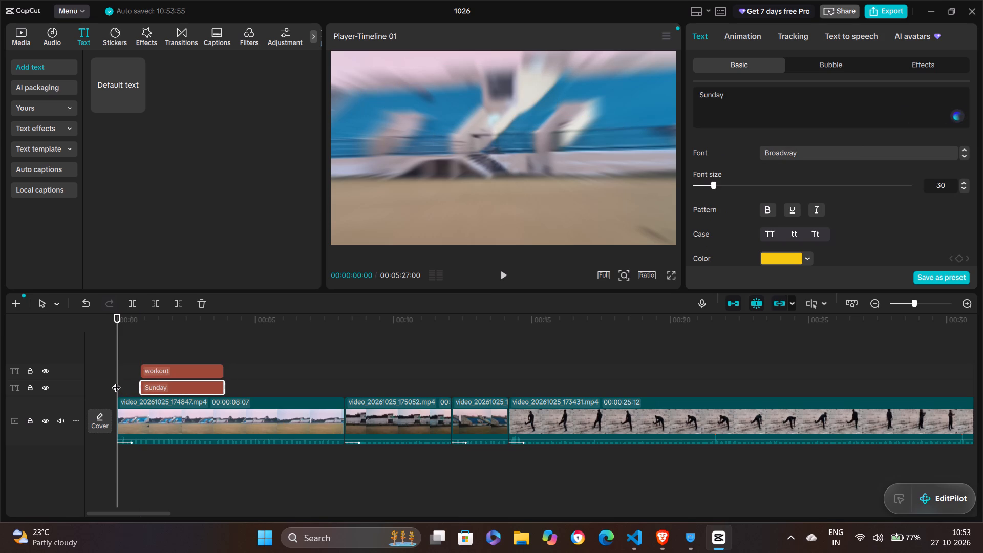
Set the playhead to 00:00:00:14 and move the workout and Sunday text clips so both start there.
{"action": "left_click_drag", "start_coordinate": [116, 381], "coordinate": [134, 381]}
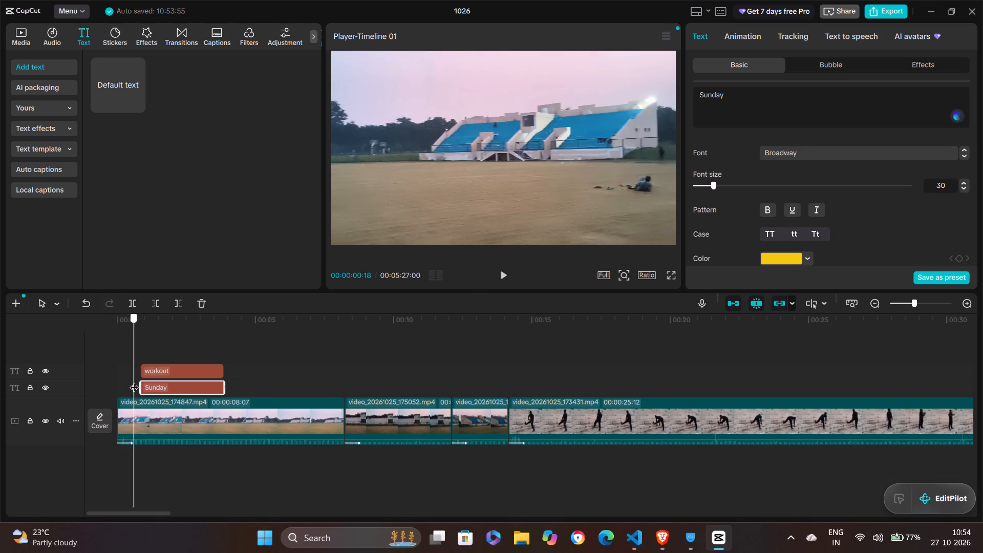
{"action": "left_click_drag", "start_coordinate": [134, 381], "coordinate": [162, 382]}
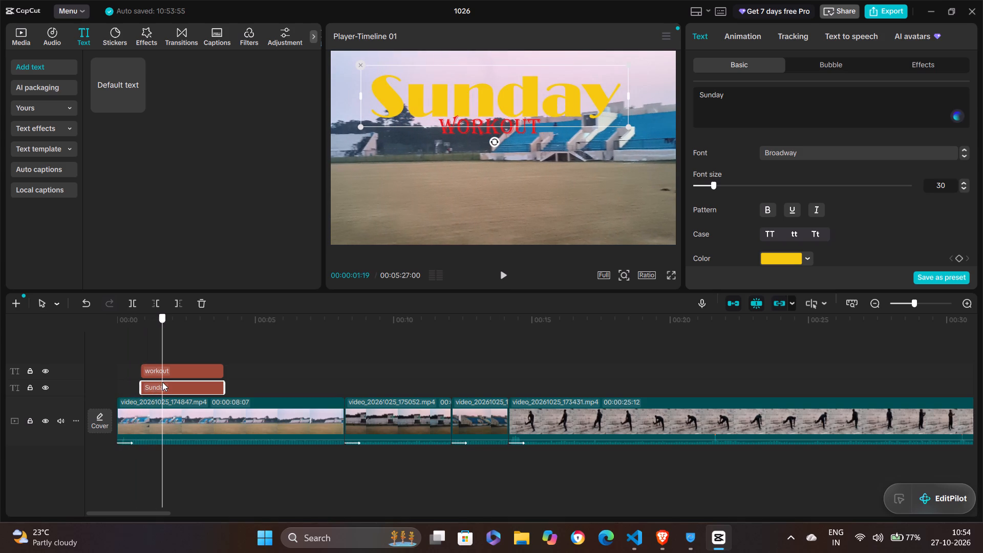
{"action": "left_click_drag", "start_coordinate": [162, 382], "coordinate": [130, 386]}
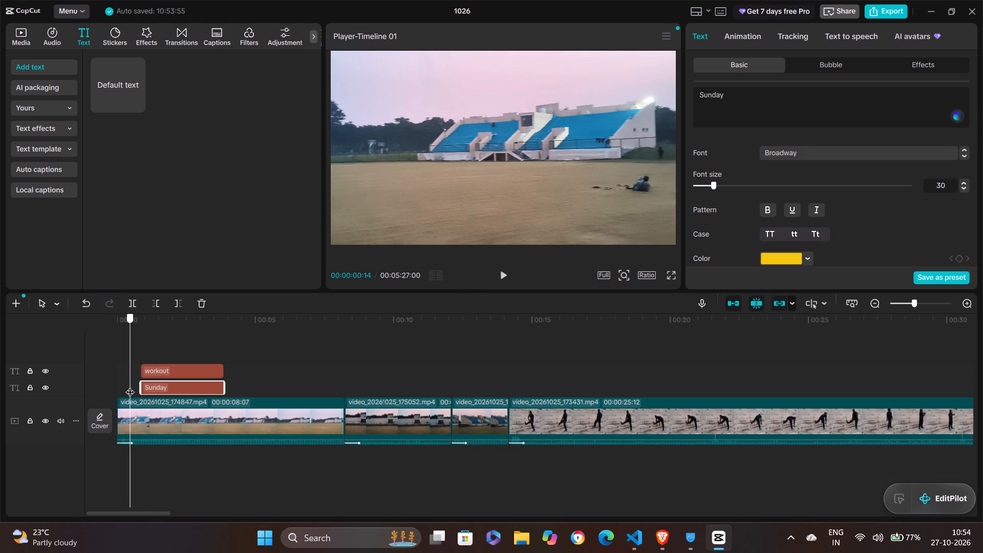
{"action": "left_click_drag", "start_coordinate": [130, 386], "coordinate": [126, 386]}
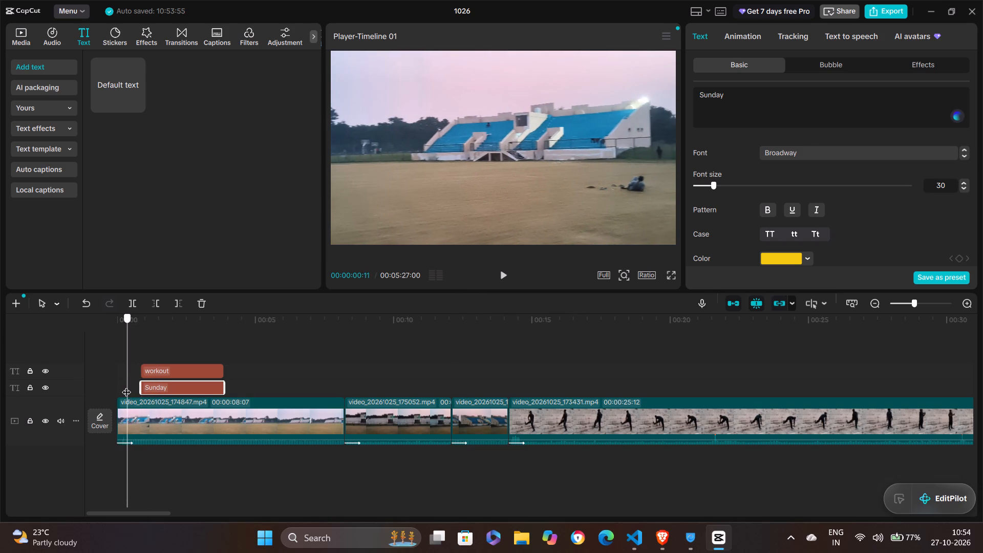
{"action": "left_click_drag", "start_coordinate": [126, 386], "coordinate": [127, 386]}
{"action": "left_click_drag", "start_coordinate": [127, 386], "coordinate": [130, 386]}
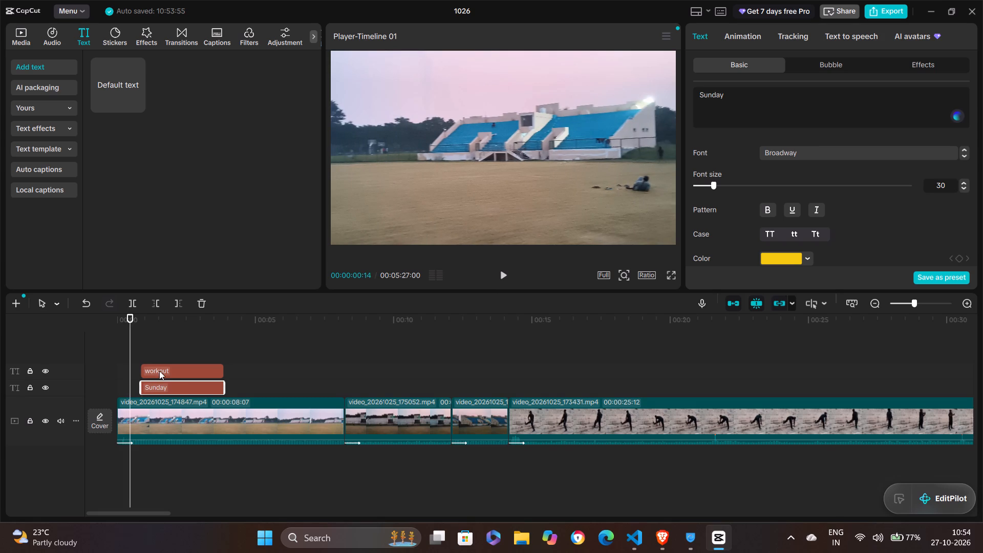
{"action": "left_click_drag", "start_coordinate": [159, 371], "coordinate": [144, 371]}
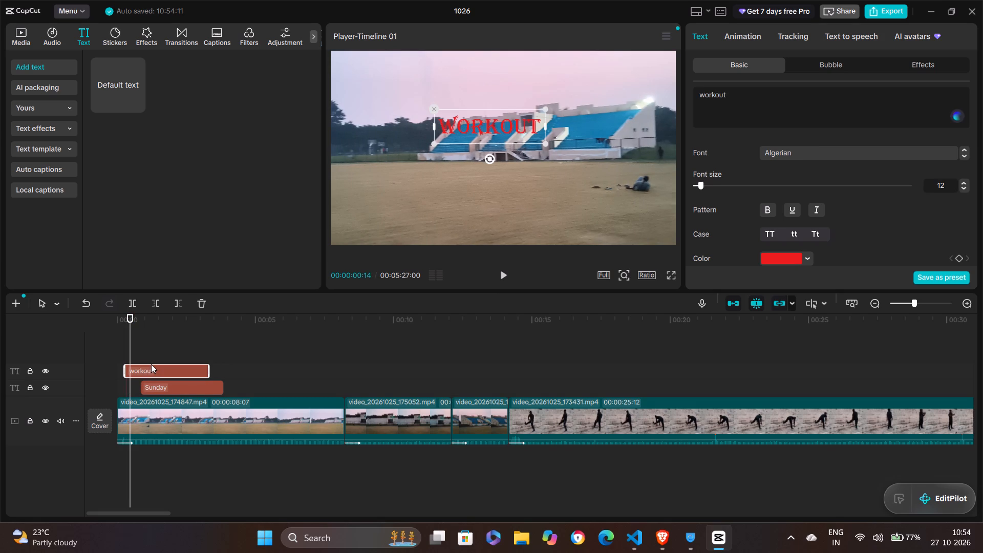
{"action": "left_click_drag", "start_coordinate": [151, 364], "coordinate": [158, 364]}
{"action": "left_click_drag", "start_coordinate": [172, 384], "coordinate": [161, 384]}
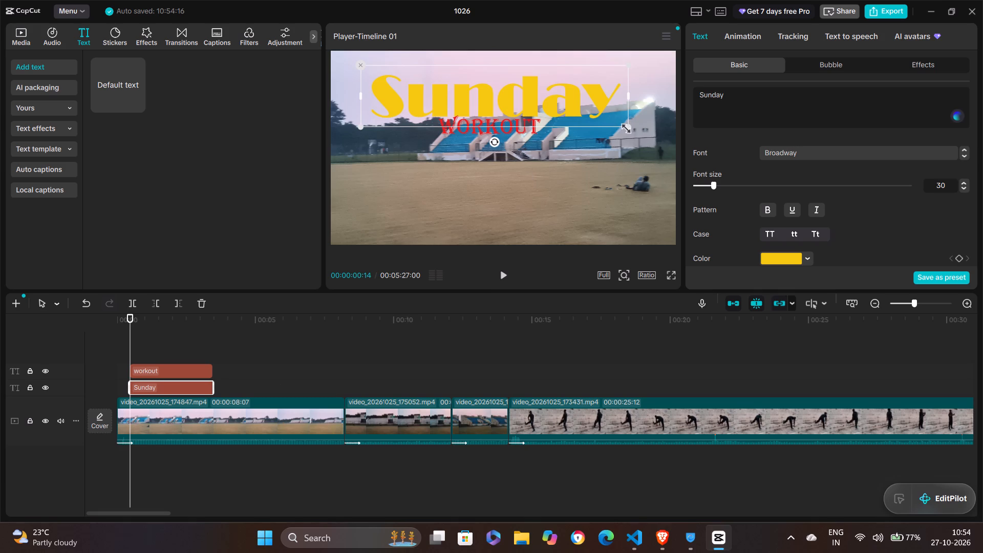
Scale the Sunday title down slightly and move it up to the top edge of the video frame.
{"action": "left_click_drag", "start_coordinate": [626, 126], "coordinate": [598, 114]}
{"action": "left_click_drag", "start_coordinate": [511, 91], "coordinate": [509, 81]}
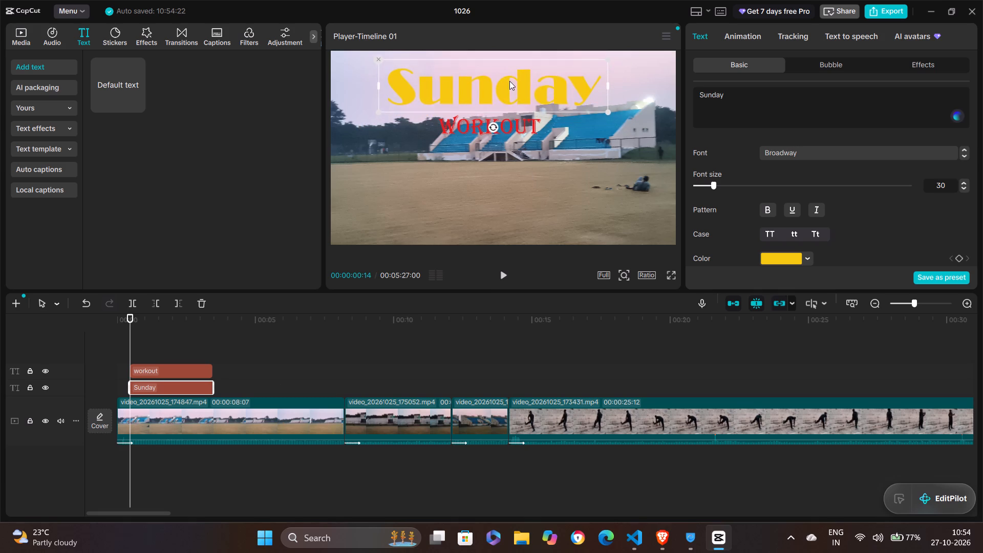
{"action": "left_click_drag", "start_coordinate": [509, 81], "coordinate": [507, 74]}
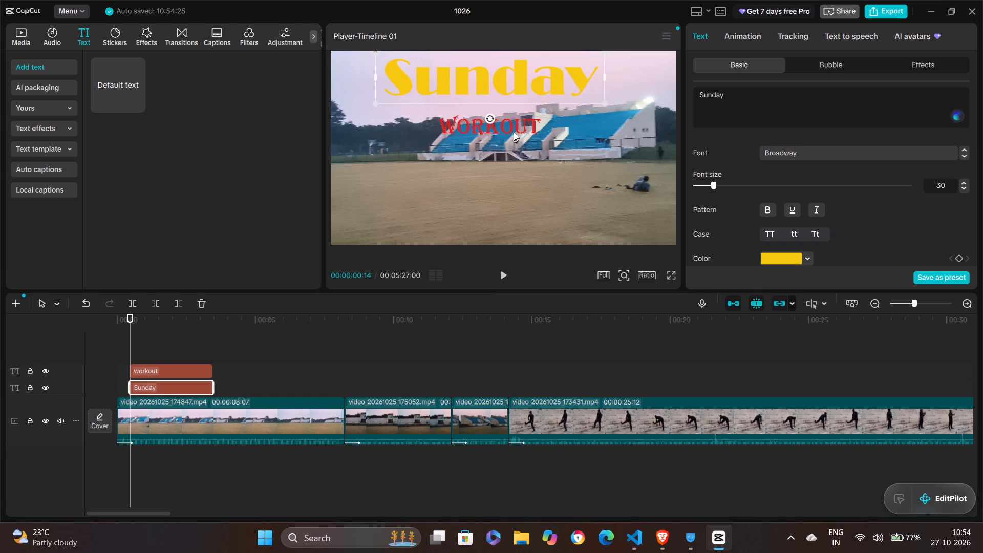
Move the workout text up to sit just beneath the Sunday title and set its font size to 10.
{"action": "left_click", "coordinate": [514, 132]}
{"action": "left_click_drag", "start_coordinate": [505, 125], "coordinate": [501, 104]}
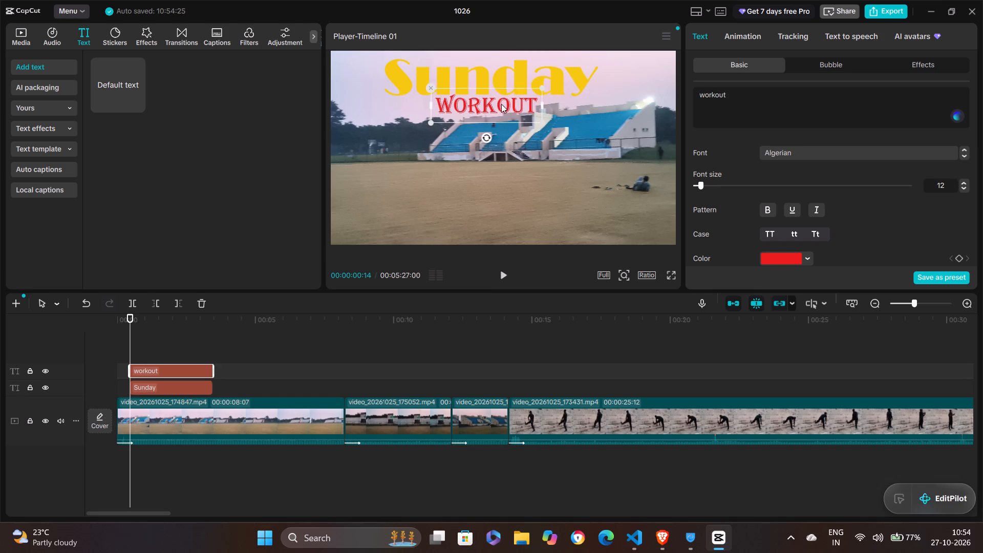
{"action": "left_click_drag", "start_coordinate": [501, 104], "coordinate": [499, 104]}
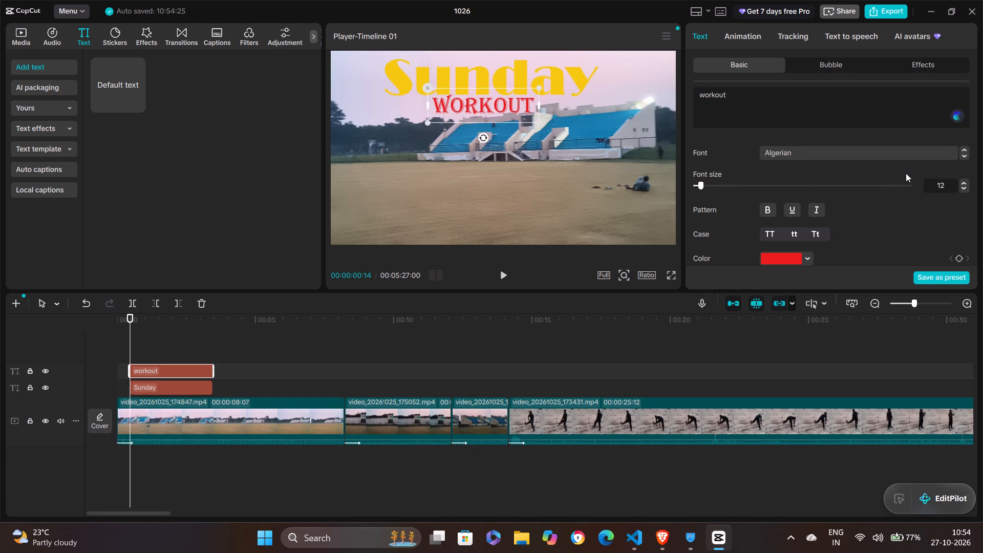
{"action": "left_click", "coordinate": [699, 183]}
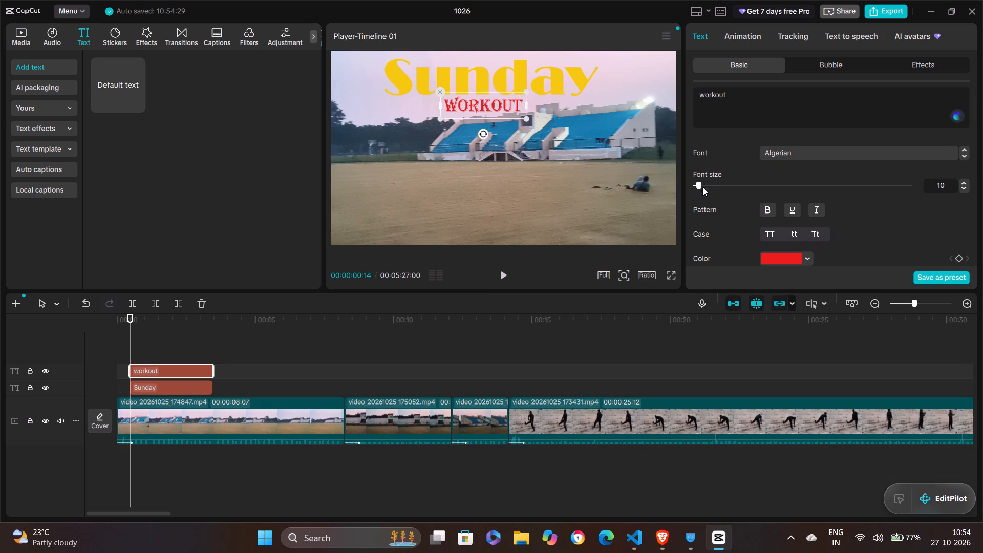
Select the Sunday title and nudge it slightly left in the frame to centre it better over the workout text.
{"action": "left_click", "coordinate": [567, 86]}
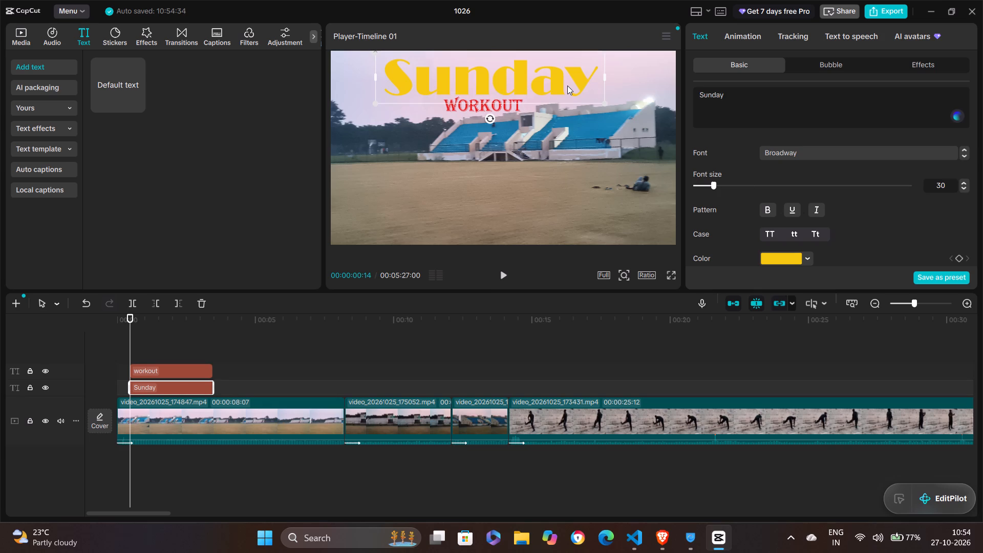
{"action": "left_click", "coordinate": [551, 88]}
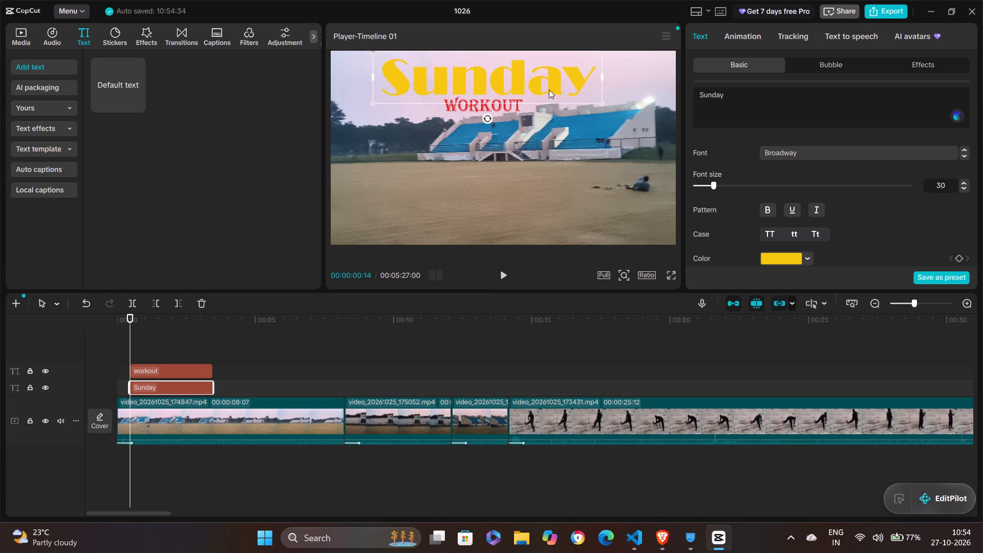
{"action": "left_click", "coordinate": [553, 73]}
Change the Sunday title's colour to white, FFFFFF.
{"action": "left_click", "coordinate": [809, 256]}
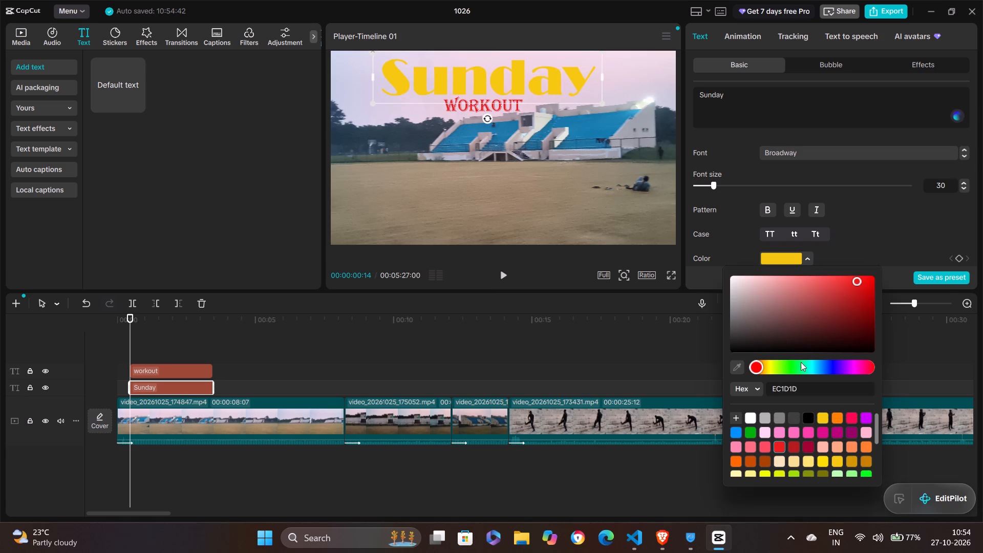
{"action": "left_click", "coordinate": [753, 415]}
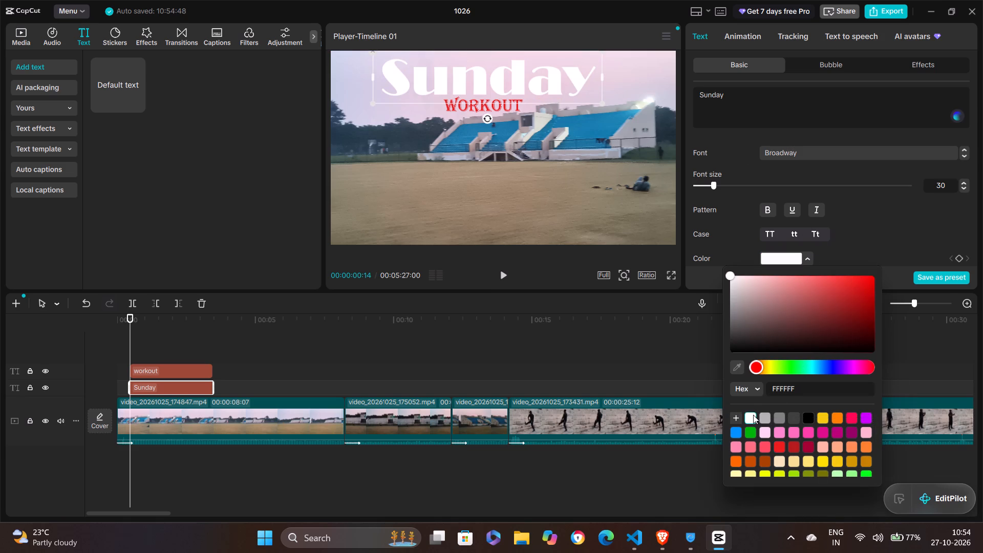
{"action": "left_click", "coordinate": [535, 228]}
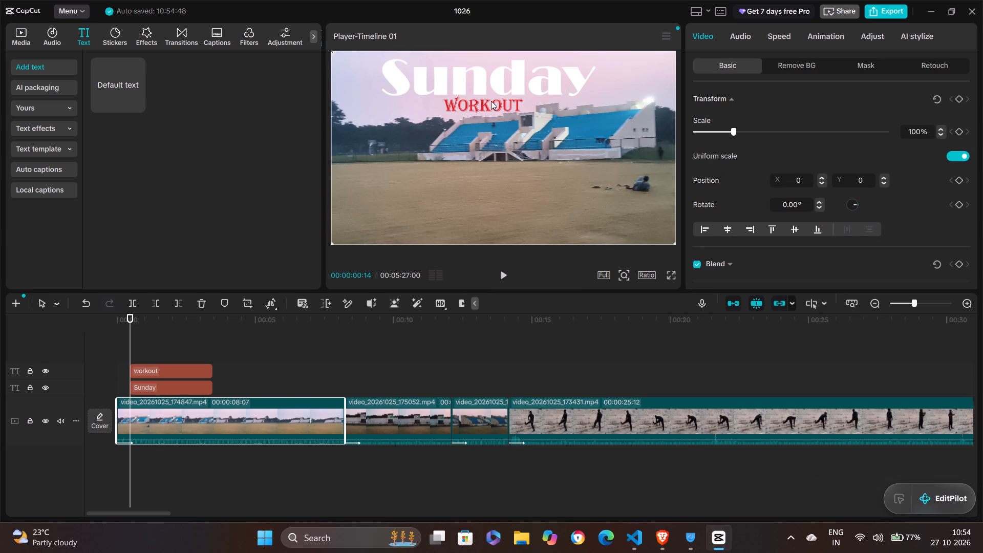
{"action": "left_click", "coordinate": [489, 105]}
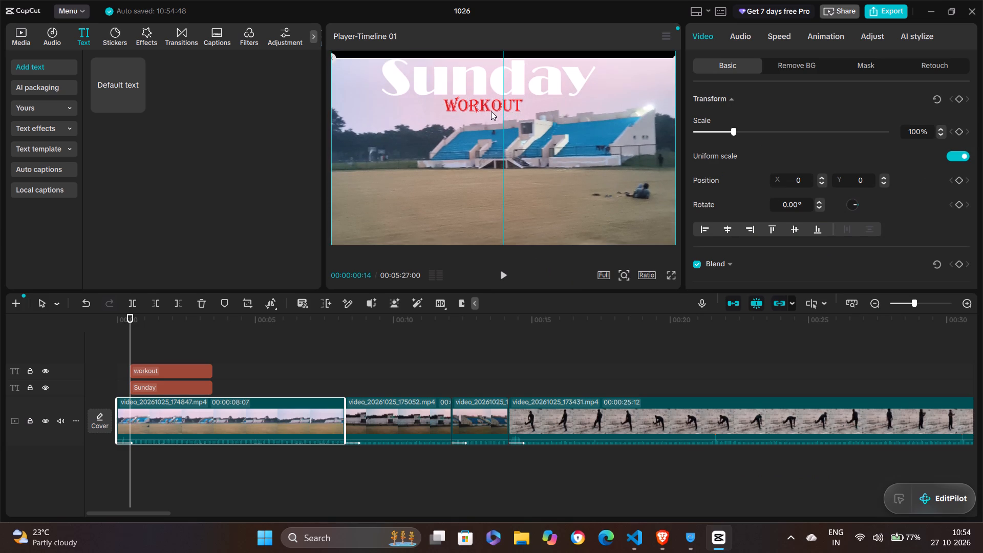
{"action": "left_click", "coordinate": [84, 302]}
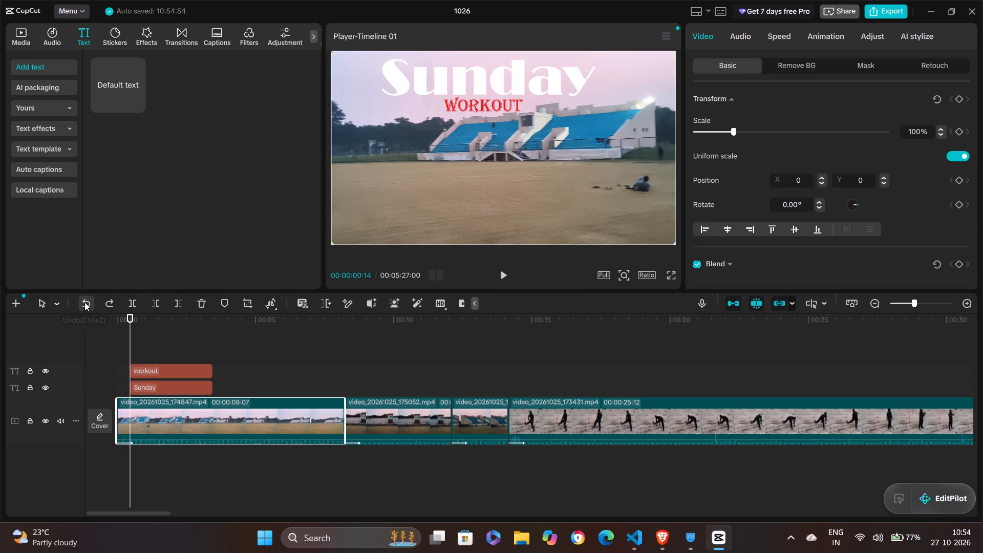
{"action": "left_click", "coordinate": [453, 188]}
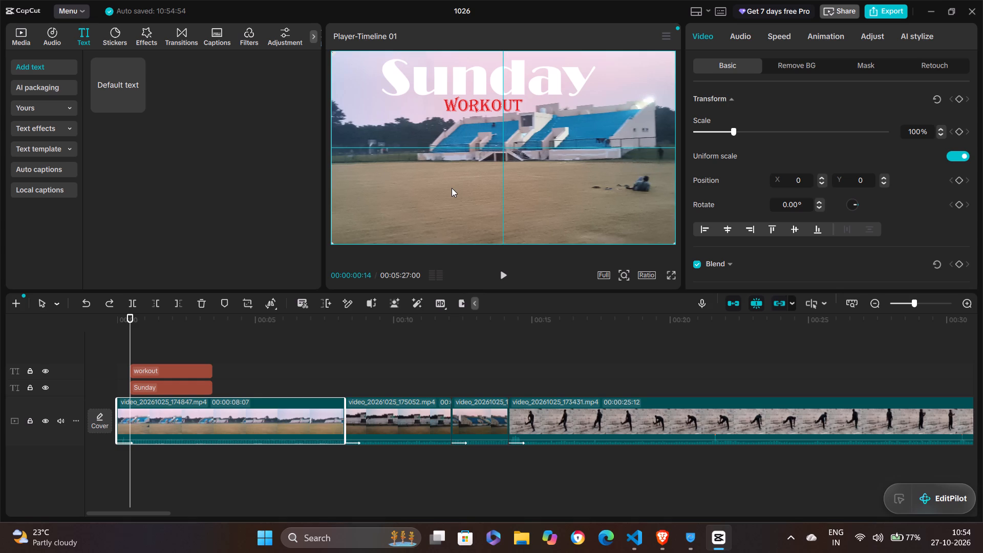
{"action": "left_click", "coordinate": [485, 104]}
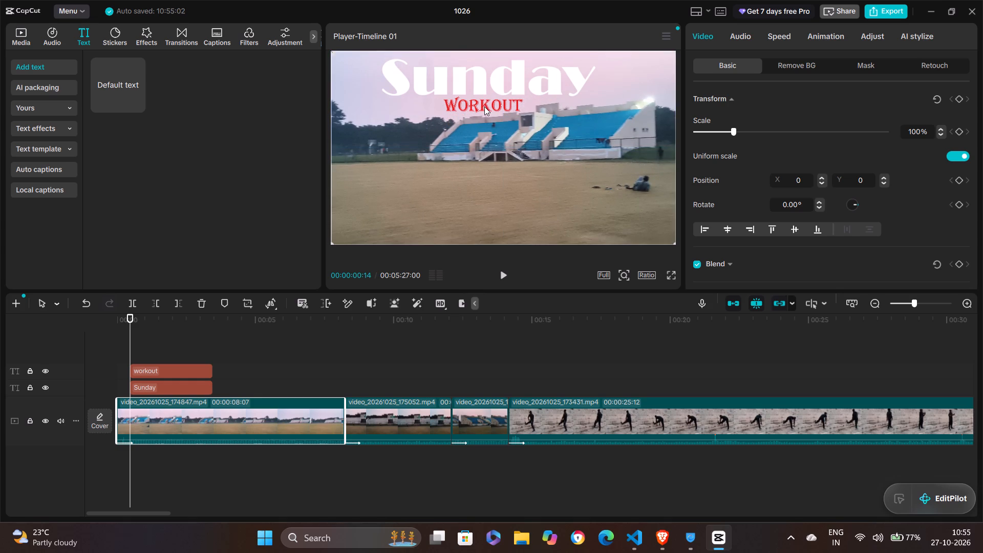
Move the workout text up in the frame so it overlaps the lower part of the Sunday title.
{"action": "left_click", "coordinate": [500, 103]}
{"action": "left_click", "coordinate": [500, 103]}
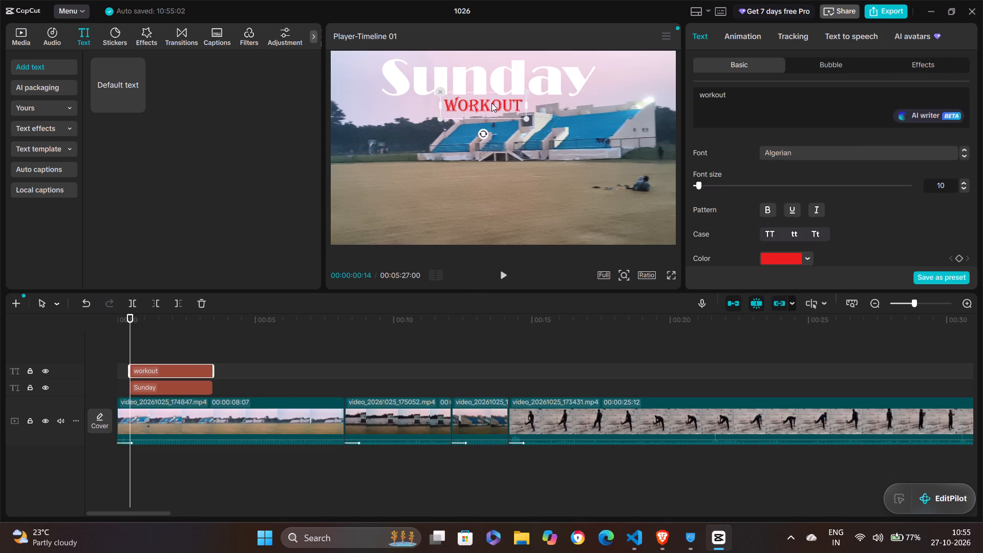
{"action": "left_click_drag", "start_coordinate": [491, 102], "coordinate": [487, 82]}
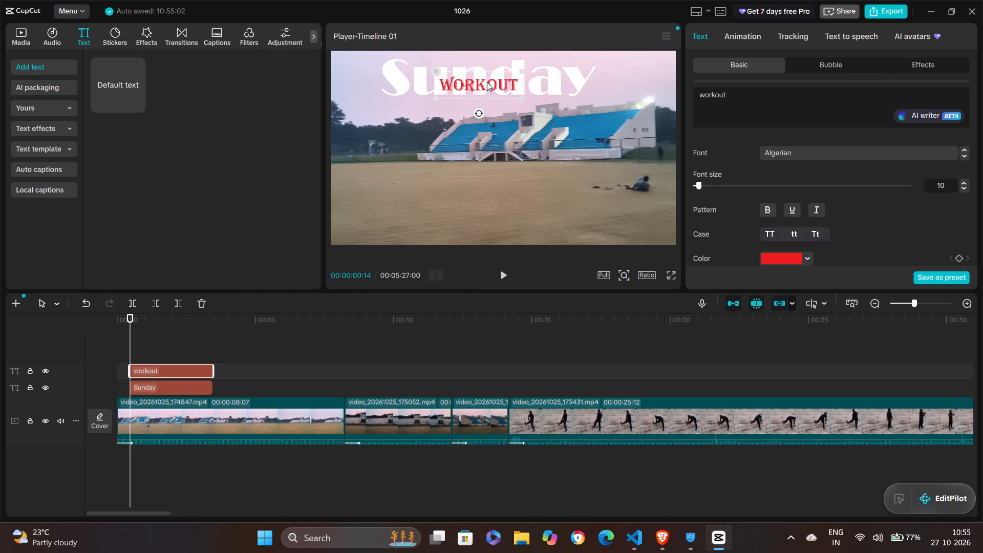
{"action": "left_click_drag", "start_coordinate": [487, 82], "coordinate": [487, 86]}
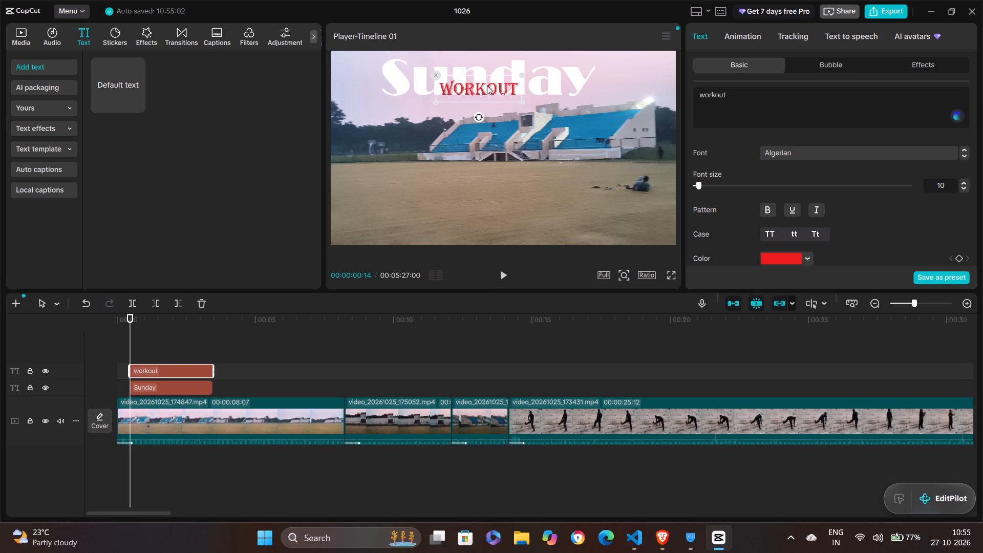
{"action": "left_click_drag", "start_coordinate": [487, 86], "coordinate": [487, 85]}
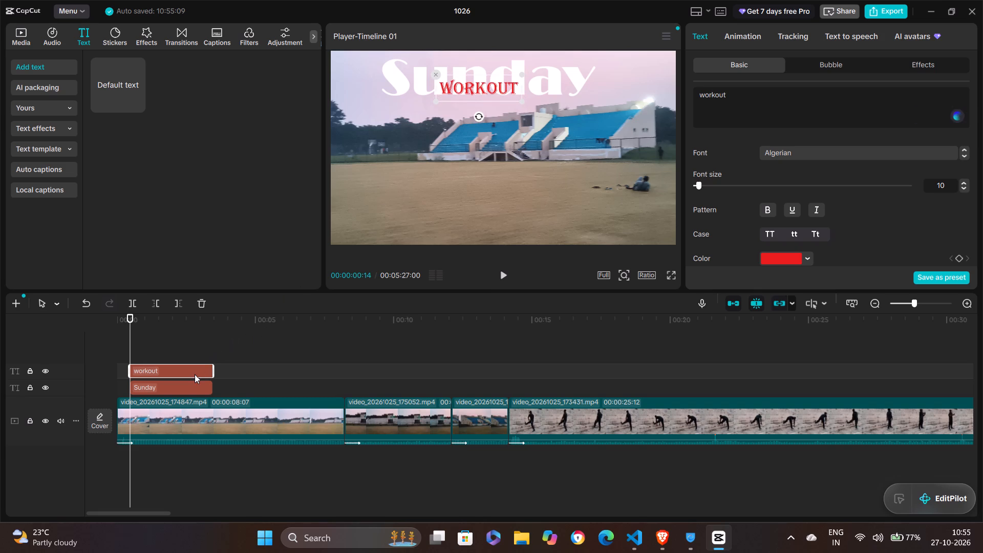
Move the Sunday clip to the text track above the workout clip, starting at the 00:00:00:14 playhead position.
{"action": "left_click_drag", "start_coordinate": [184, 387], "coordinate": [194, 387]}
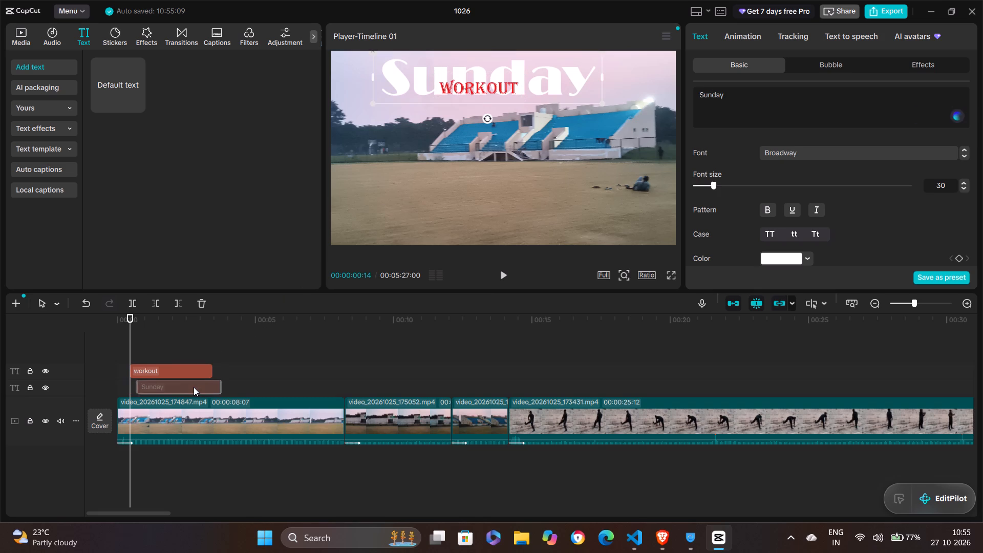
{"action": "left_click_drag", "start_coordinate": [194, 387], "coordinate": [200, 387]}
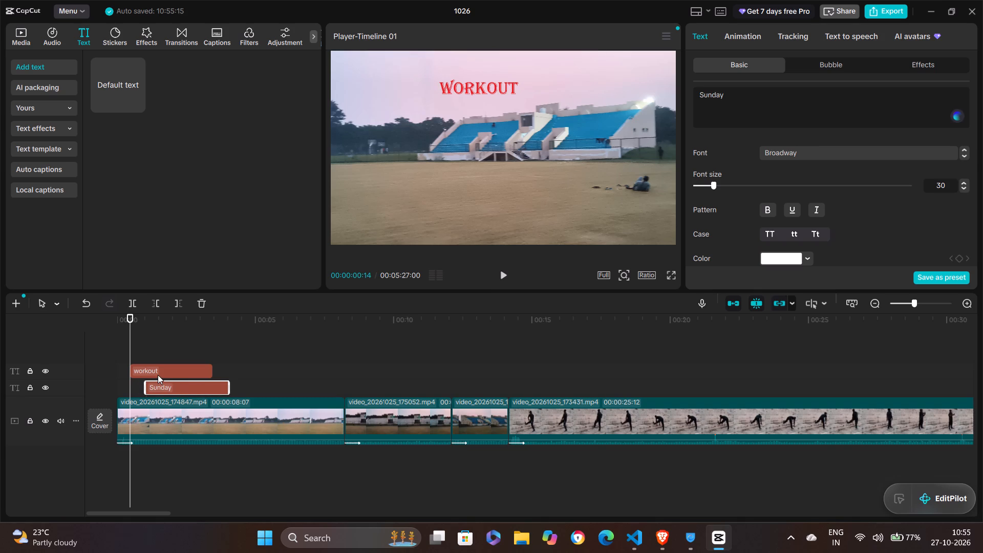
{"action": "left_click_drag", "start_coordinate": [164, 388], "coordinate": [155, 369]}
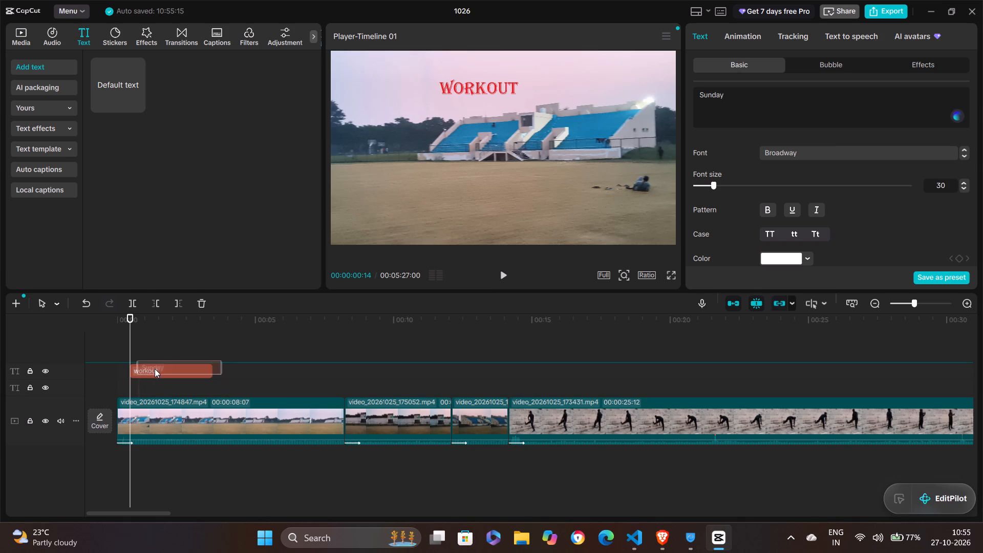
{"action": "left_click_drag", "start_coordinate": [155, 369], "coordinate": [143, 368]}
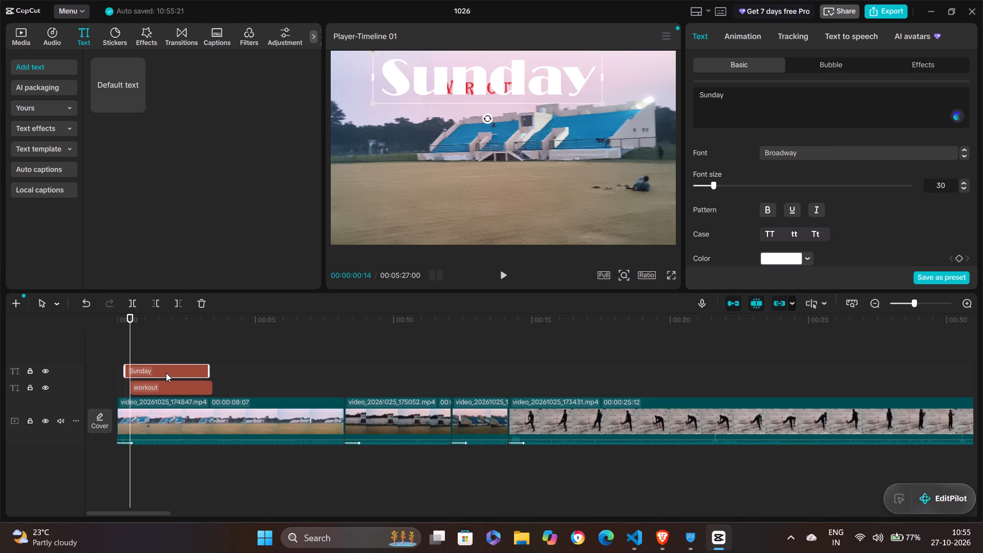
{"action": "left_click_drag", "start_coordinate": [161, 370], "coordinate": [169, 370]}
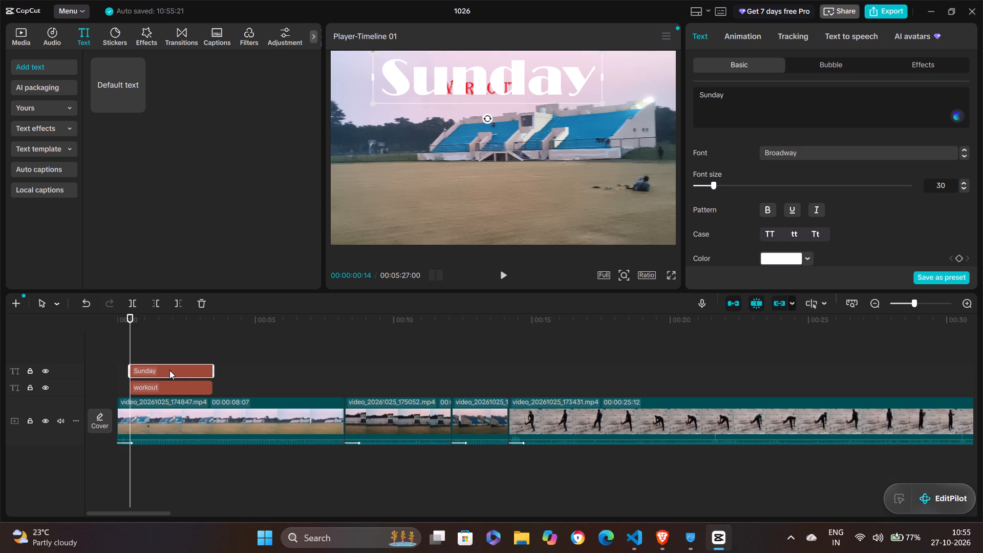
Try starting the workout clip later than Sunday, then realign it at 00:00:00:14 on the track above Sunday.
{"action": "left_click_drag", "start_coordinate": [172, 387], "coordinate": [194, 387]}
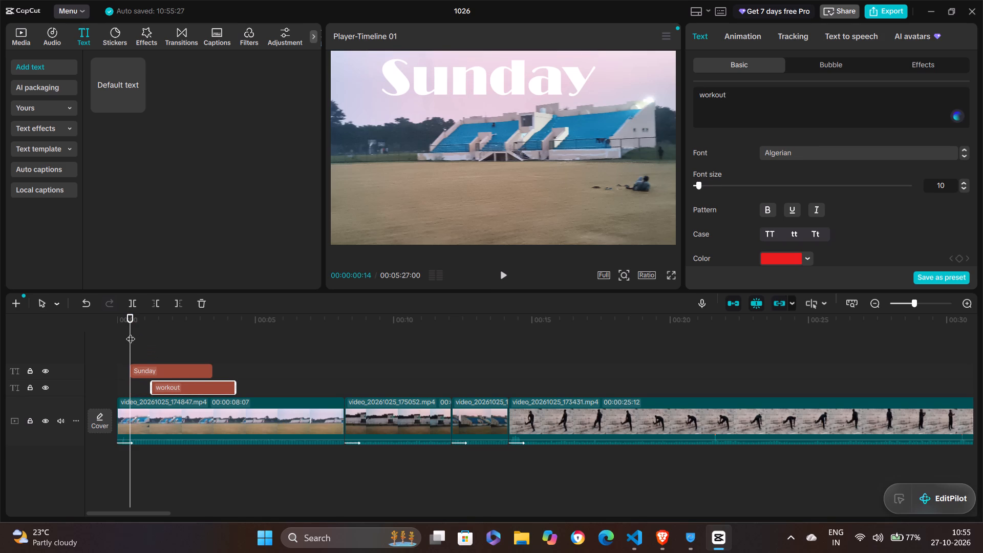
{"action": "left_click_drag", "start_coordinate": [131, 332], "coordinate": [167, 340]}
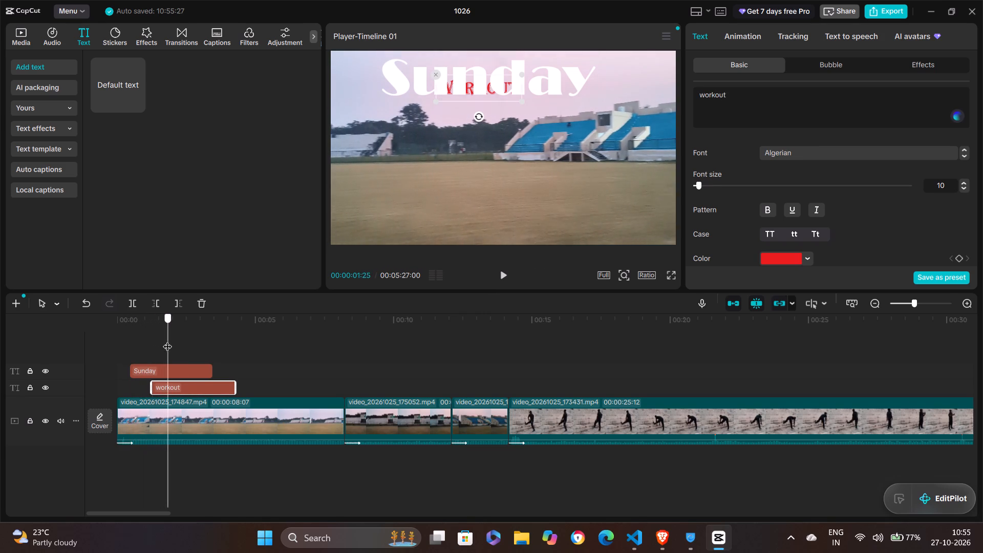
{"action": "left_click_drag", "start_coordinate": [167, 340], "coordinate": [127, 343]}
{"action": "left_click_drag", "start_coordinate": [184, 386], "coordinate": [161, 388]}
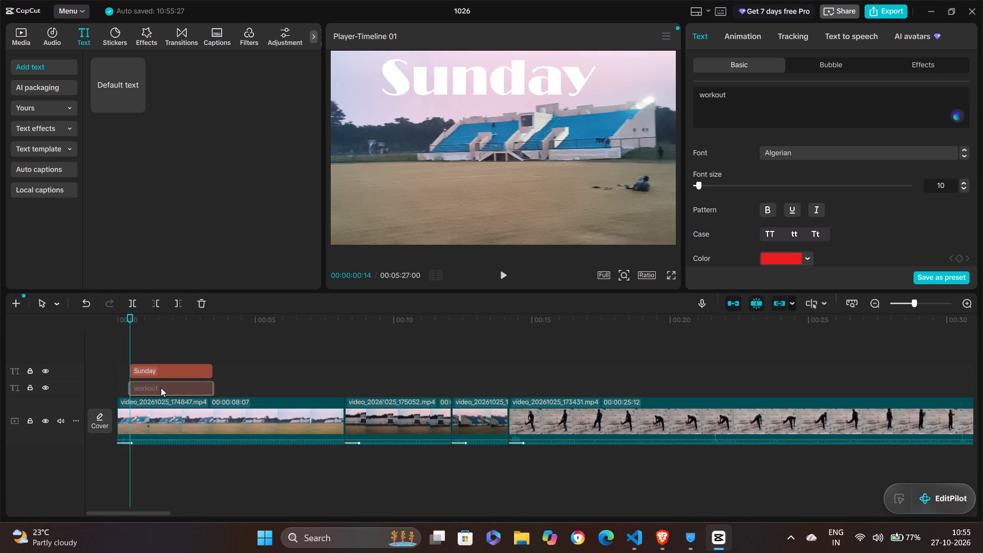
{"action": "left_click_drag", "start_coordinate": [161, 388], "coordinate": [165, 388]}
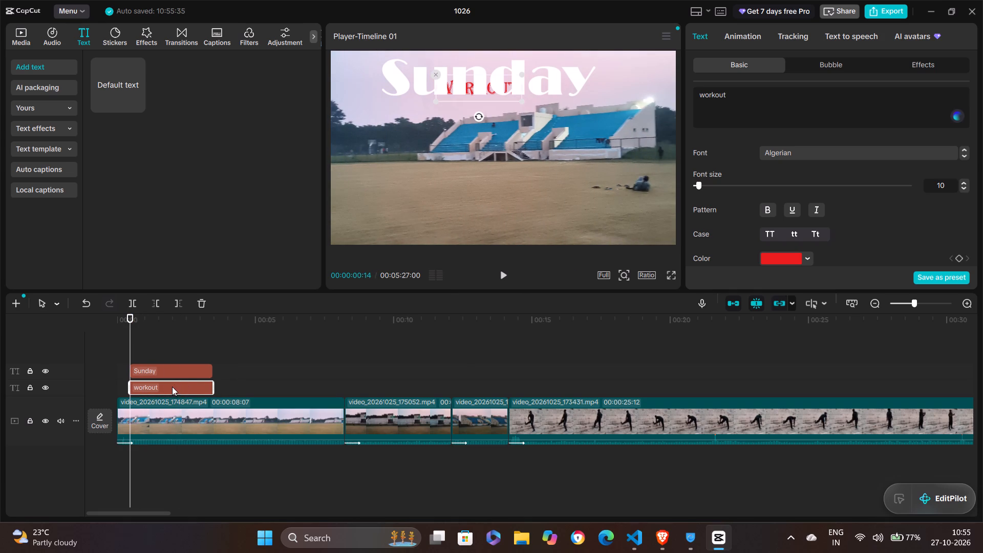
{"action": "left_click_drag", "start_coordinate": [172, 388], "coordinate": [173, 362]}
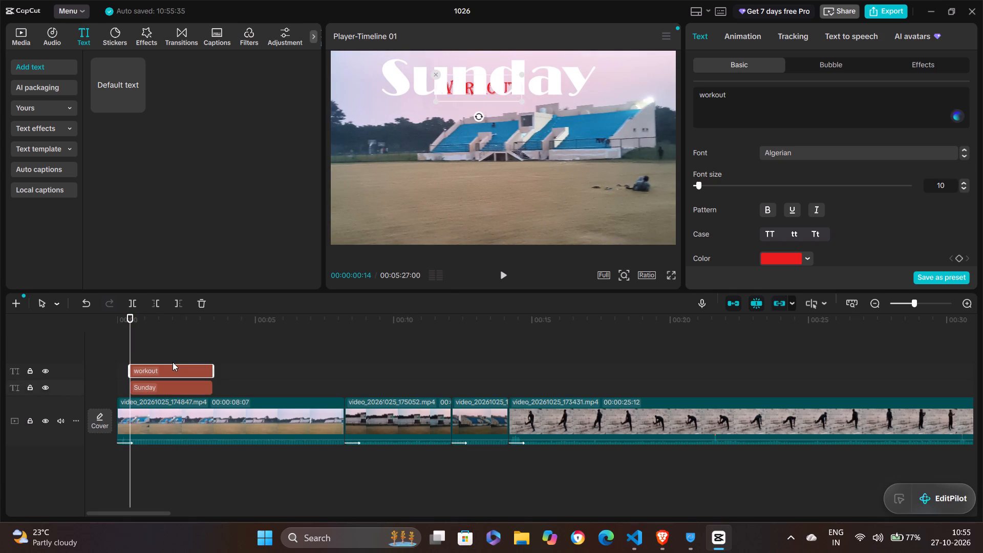
Reposition the workout text just beneath the left part of the Sunday title in the frame.
{"action": "left_click", "coordinate": [472, 180]}
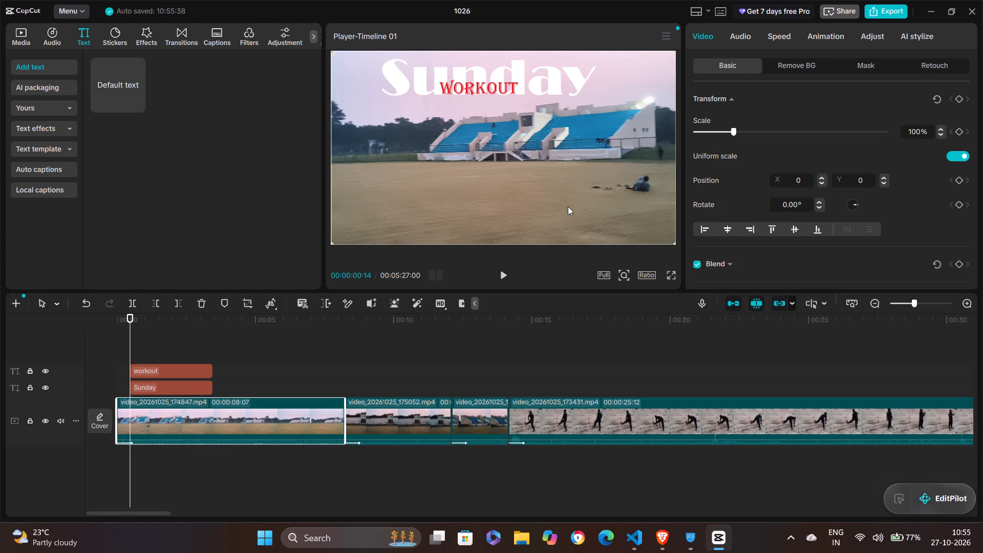
{"action": "left_click", "coordinate": [484, 91]}
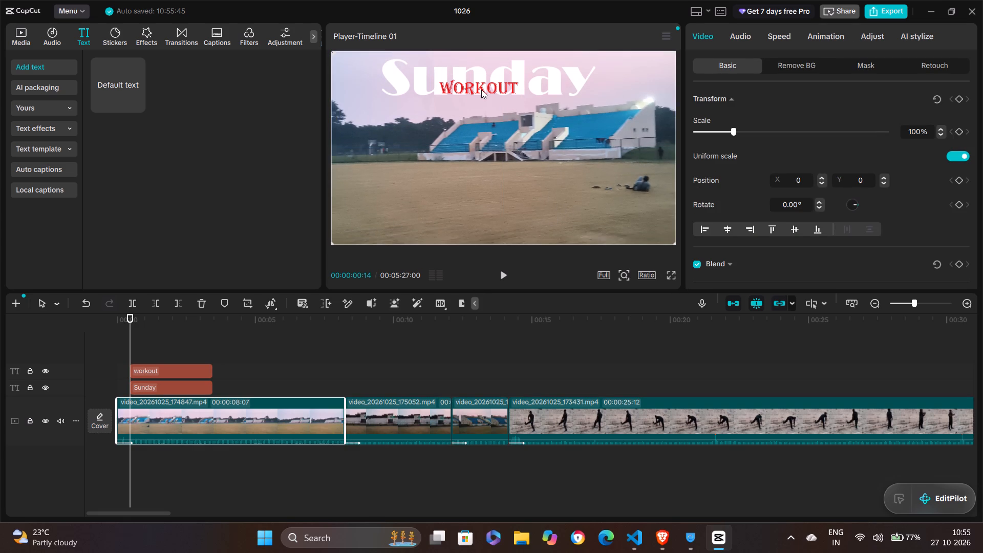
{"action": "left_click", "coordinate": [481, 90]}
{"action": "double_click", "coordinate": [481, 90]}
{"action": "left_click", "coordinate": [481, 90]}
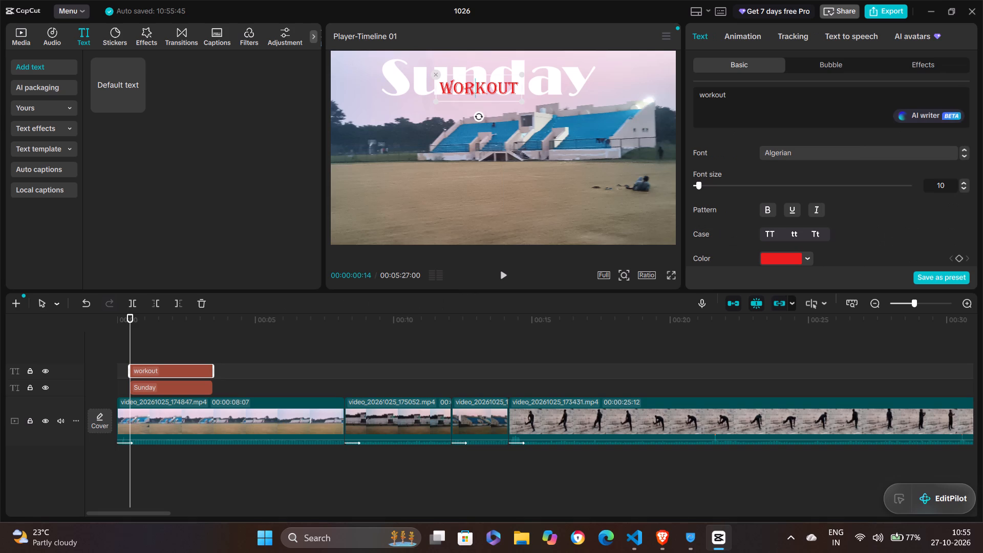
{"action": "left_click_drag", "start_coordinate": [481, 90], "coordinate": [473, 98]}
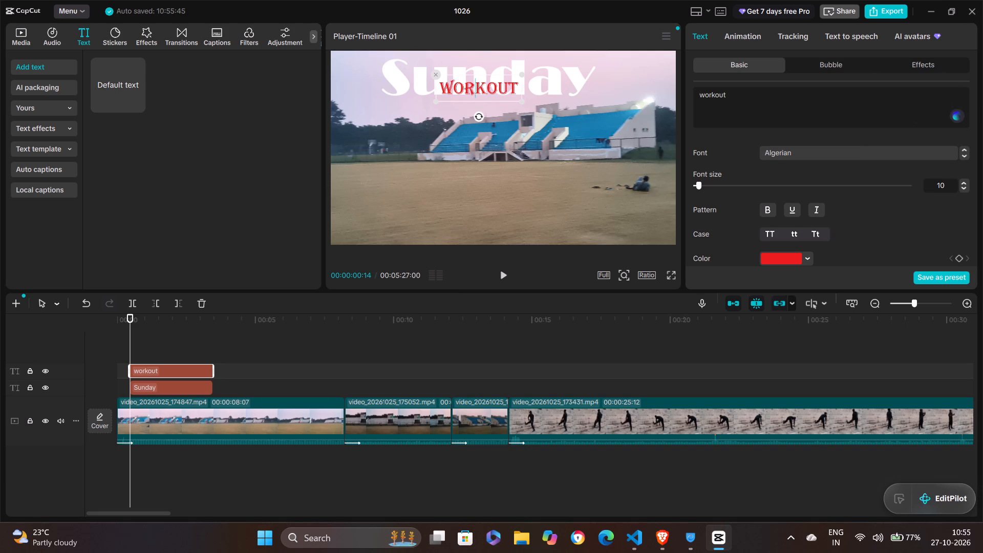
{"action": "left_click", "coordinate": [489, 104]}
{"action": "left_click", "coordinate": [484, 87]}
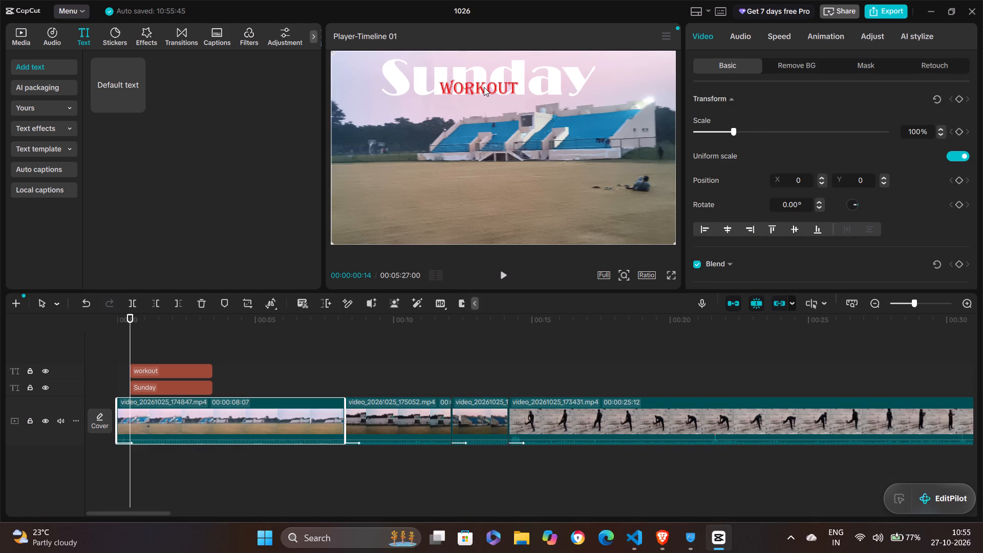
{"action": "left_click_drag", "start_coordinate": [484, 87], "coordinate": [437, 41]}
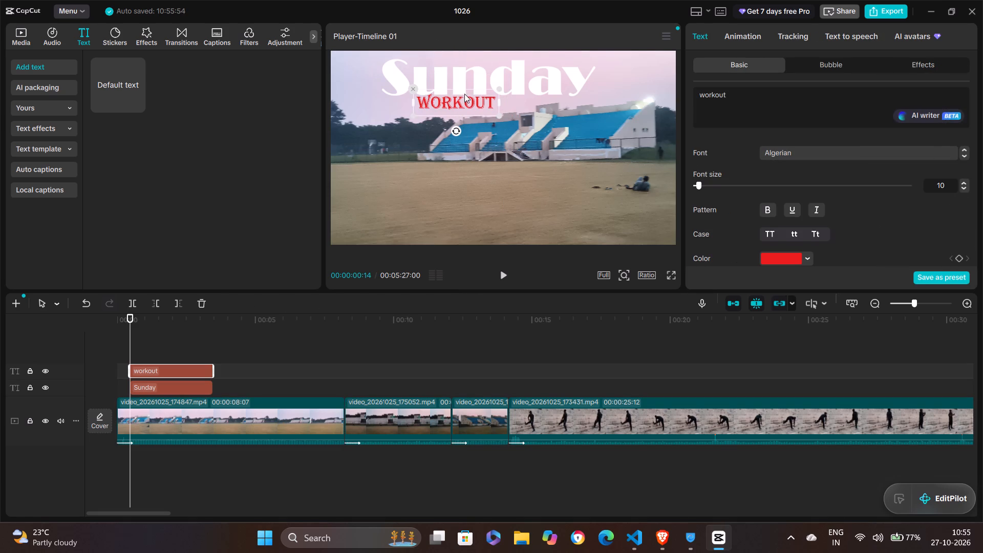
{"action": "left_click_drag", "start_coordinate": [468, 101], "coordinate": [444, 105]}
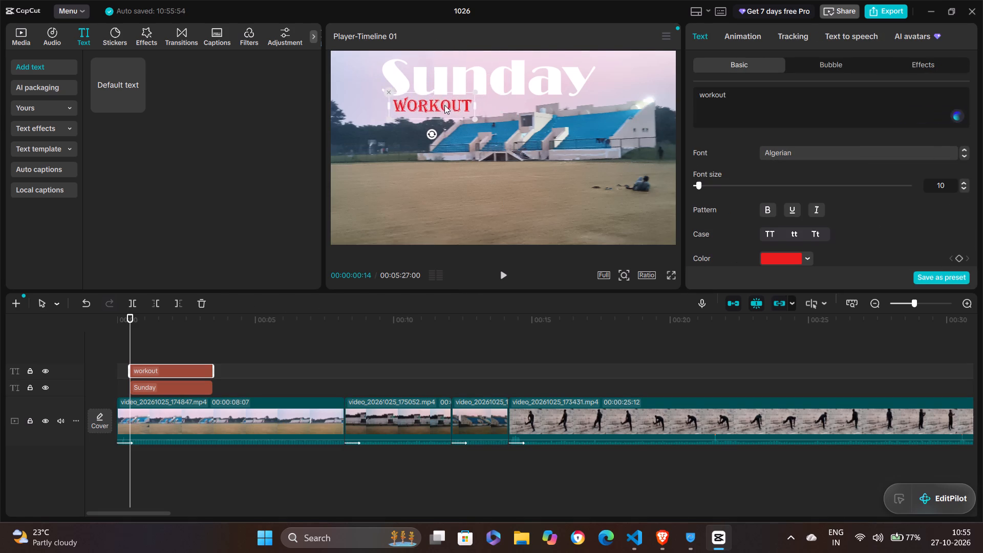
{"action": "left_click_drag", "start_coordinate": [444, 105], "coordinate": [438, 104]}
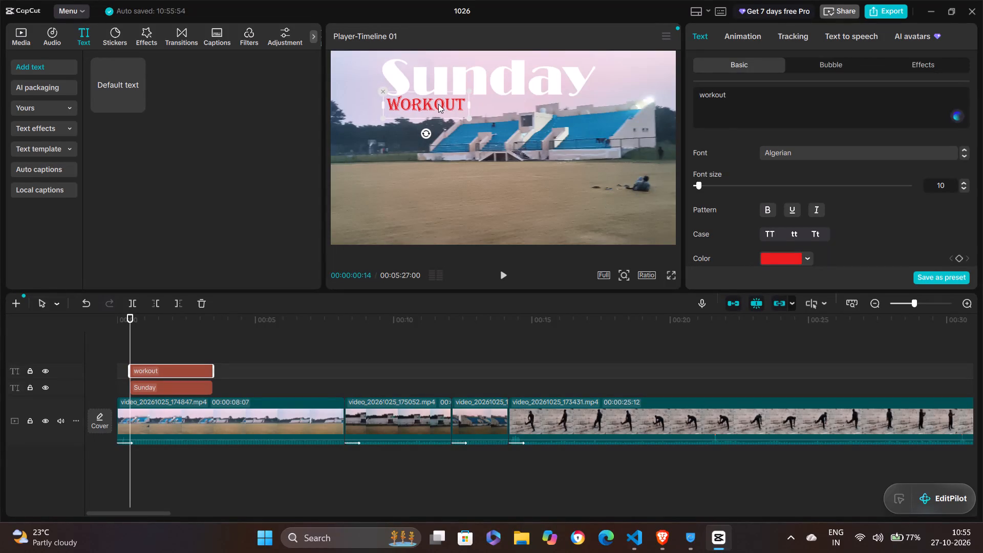
{"action": "left_click_drag", "start_coordinate": [438, 104], "coordinate": [440, 103]}
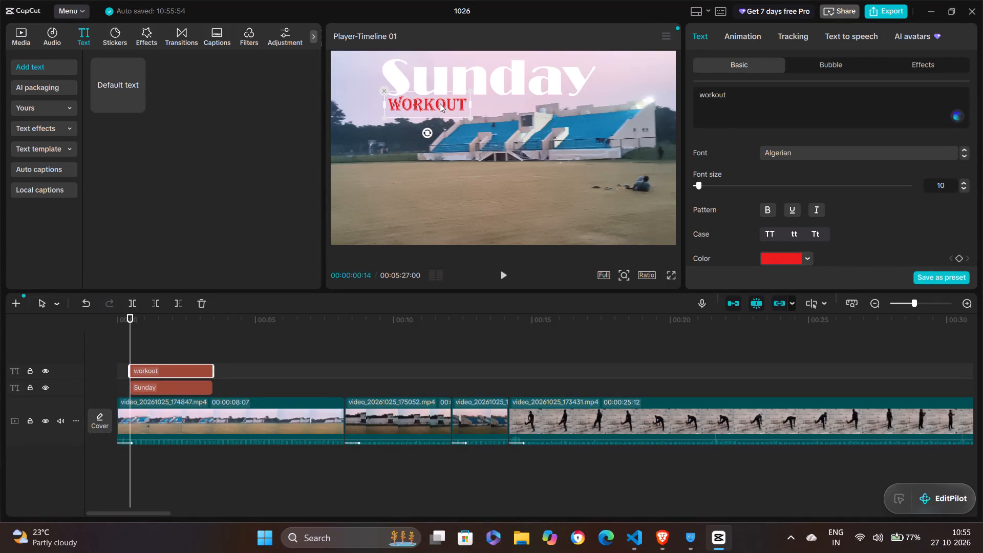
{"action": "left_click_drag", "start_coordinate": [440, 103], "coordinate": [440, 102]}
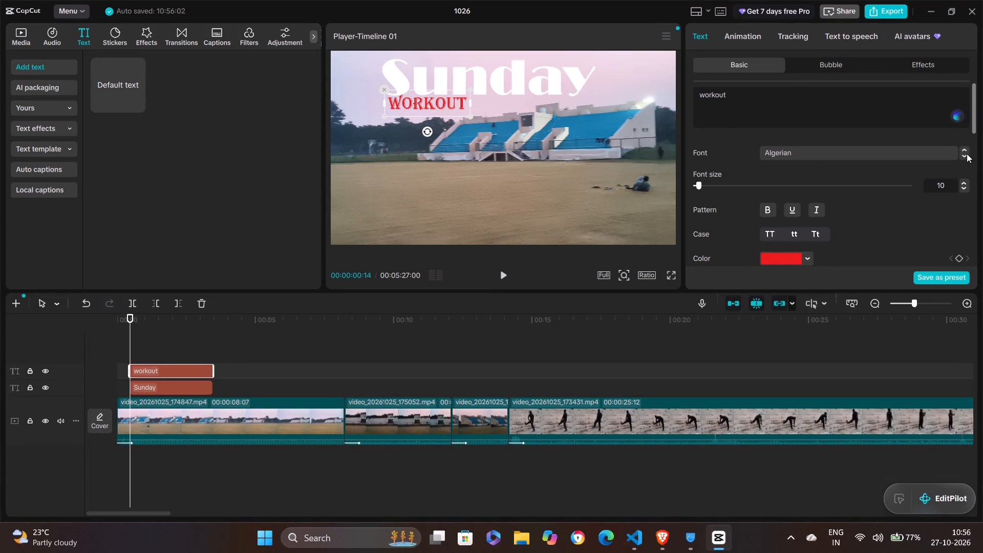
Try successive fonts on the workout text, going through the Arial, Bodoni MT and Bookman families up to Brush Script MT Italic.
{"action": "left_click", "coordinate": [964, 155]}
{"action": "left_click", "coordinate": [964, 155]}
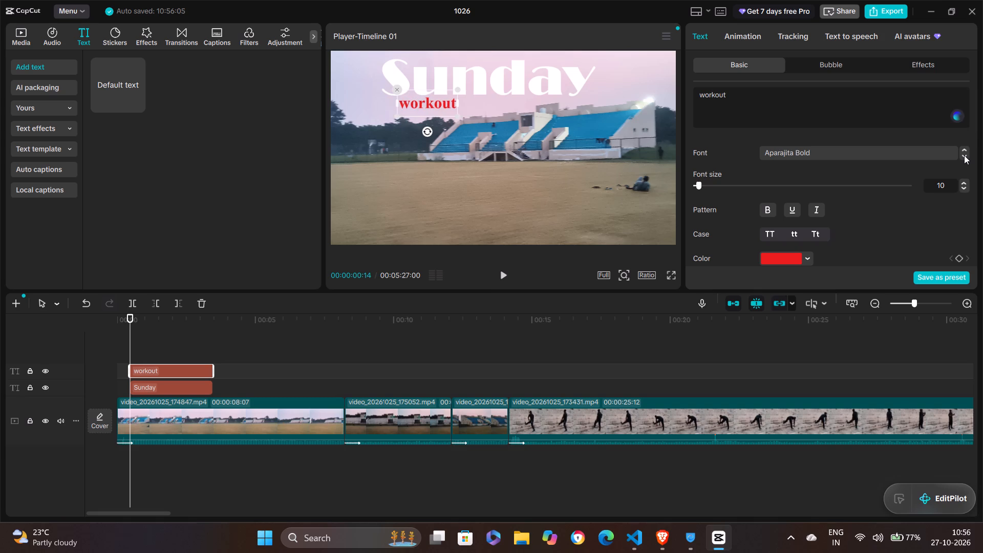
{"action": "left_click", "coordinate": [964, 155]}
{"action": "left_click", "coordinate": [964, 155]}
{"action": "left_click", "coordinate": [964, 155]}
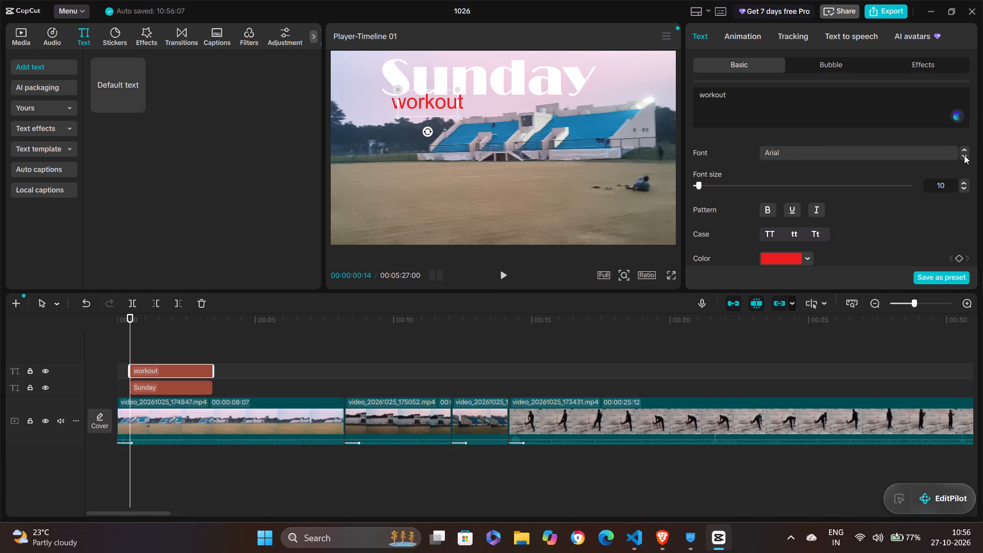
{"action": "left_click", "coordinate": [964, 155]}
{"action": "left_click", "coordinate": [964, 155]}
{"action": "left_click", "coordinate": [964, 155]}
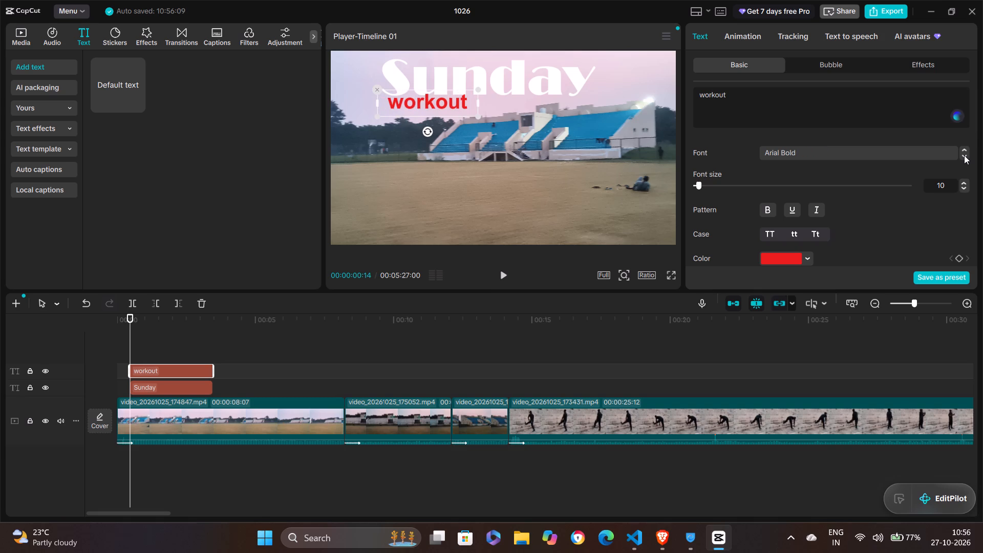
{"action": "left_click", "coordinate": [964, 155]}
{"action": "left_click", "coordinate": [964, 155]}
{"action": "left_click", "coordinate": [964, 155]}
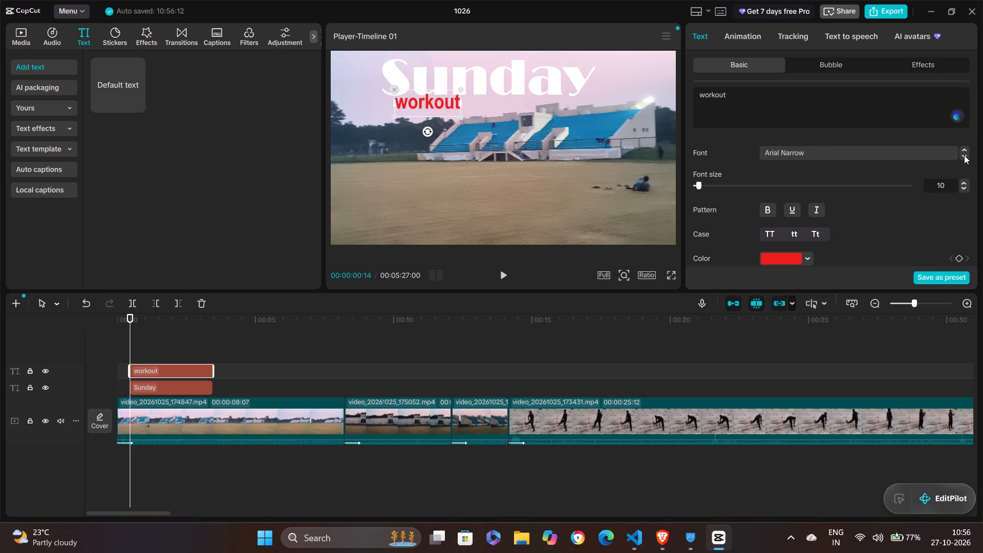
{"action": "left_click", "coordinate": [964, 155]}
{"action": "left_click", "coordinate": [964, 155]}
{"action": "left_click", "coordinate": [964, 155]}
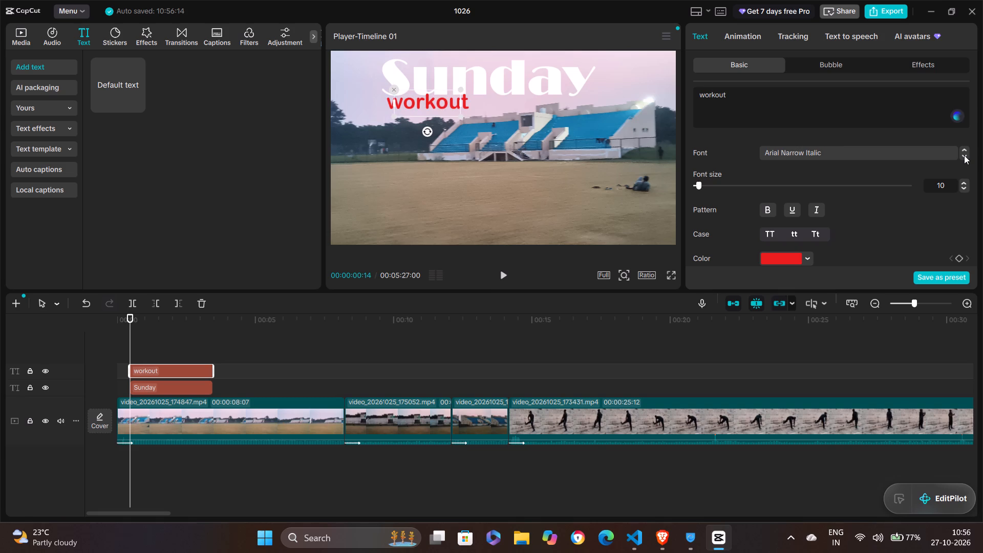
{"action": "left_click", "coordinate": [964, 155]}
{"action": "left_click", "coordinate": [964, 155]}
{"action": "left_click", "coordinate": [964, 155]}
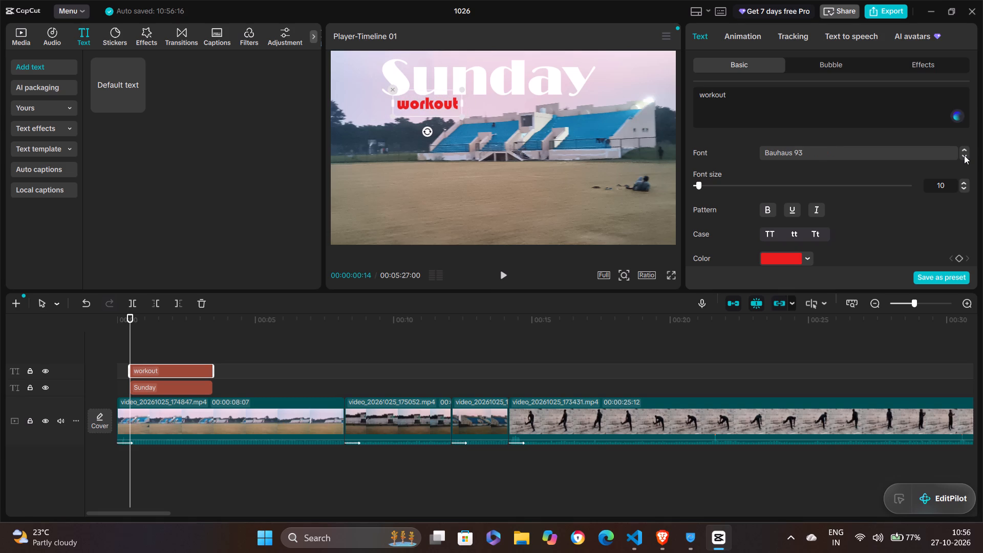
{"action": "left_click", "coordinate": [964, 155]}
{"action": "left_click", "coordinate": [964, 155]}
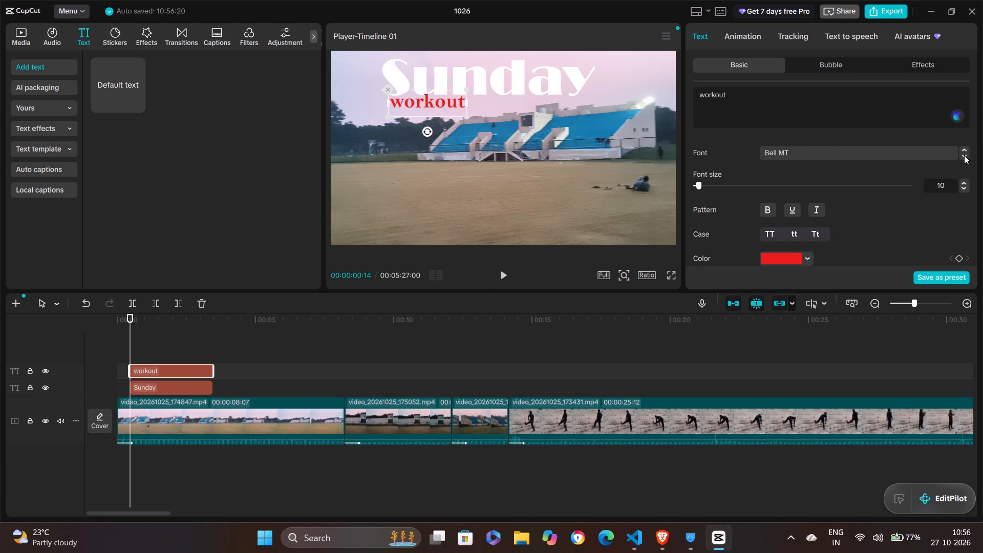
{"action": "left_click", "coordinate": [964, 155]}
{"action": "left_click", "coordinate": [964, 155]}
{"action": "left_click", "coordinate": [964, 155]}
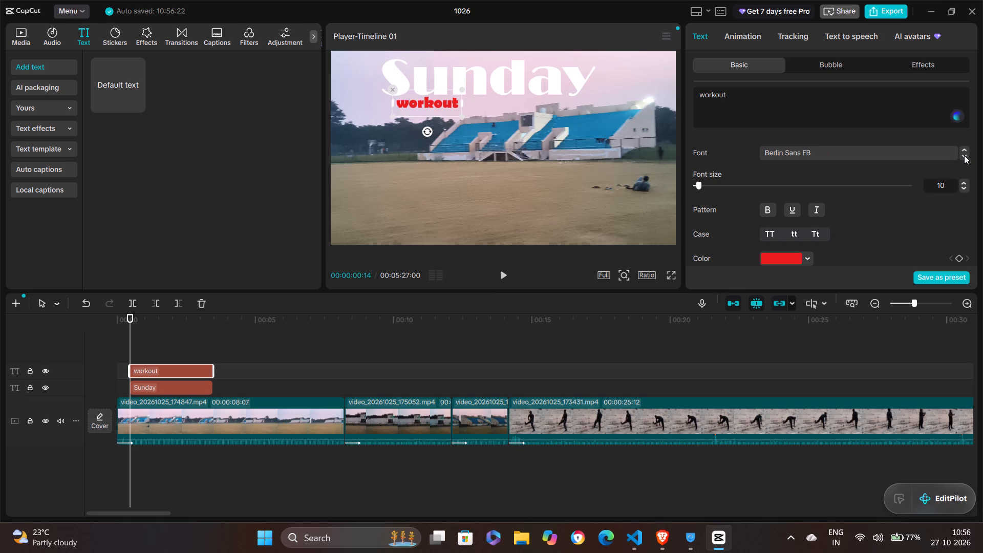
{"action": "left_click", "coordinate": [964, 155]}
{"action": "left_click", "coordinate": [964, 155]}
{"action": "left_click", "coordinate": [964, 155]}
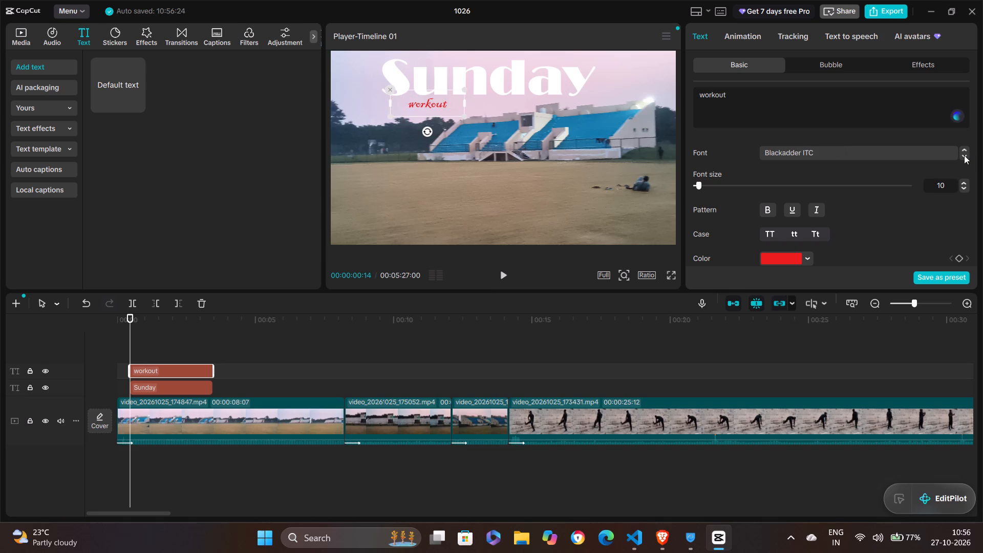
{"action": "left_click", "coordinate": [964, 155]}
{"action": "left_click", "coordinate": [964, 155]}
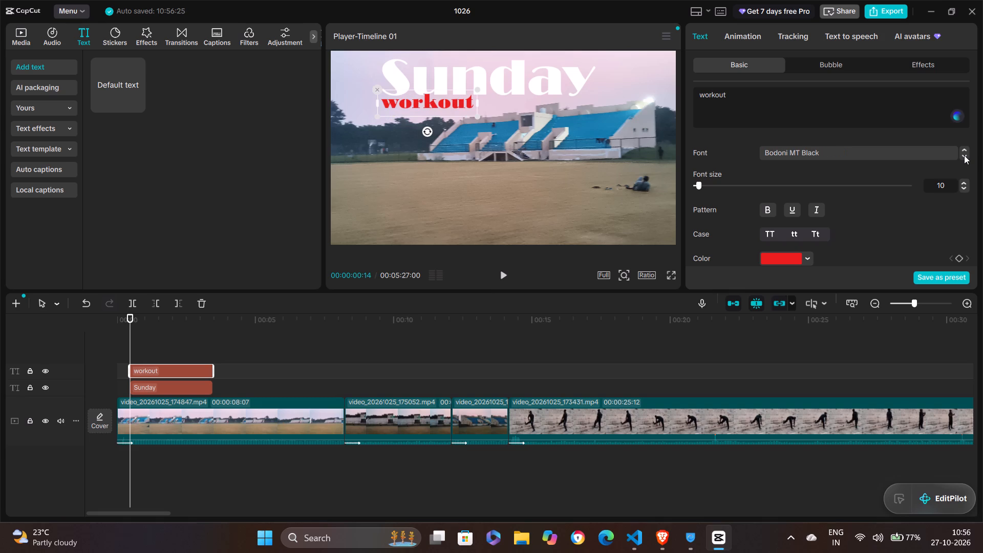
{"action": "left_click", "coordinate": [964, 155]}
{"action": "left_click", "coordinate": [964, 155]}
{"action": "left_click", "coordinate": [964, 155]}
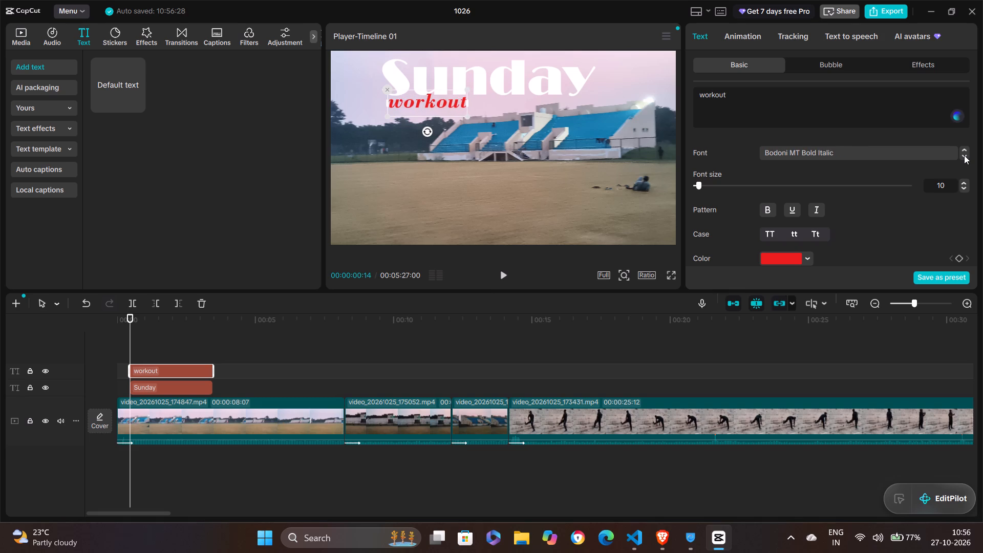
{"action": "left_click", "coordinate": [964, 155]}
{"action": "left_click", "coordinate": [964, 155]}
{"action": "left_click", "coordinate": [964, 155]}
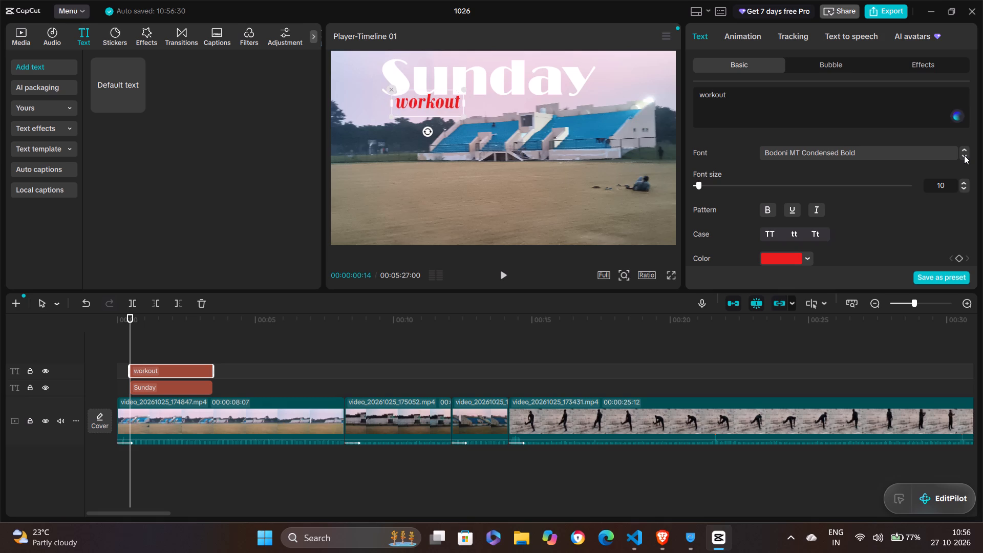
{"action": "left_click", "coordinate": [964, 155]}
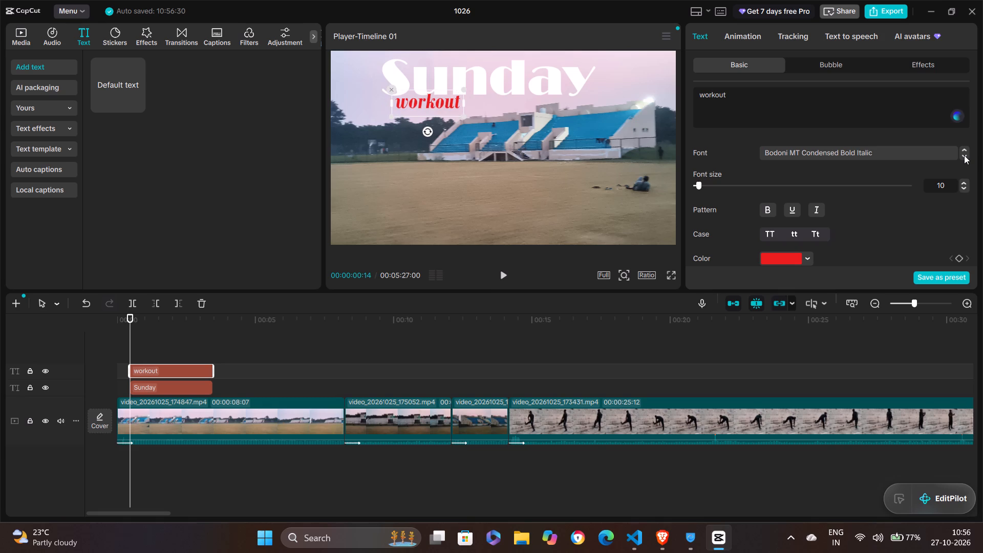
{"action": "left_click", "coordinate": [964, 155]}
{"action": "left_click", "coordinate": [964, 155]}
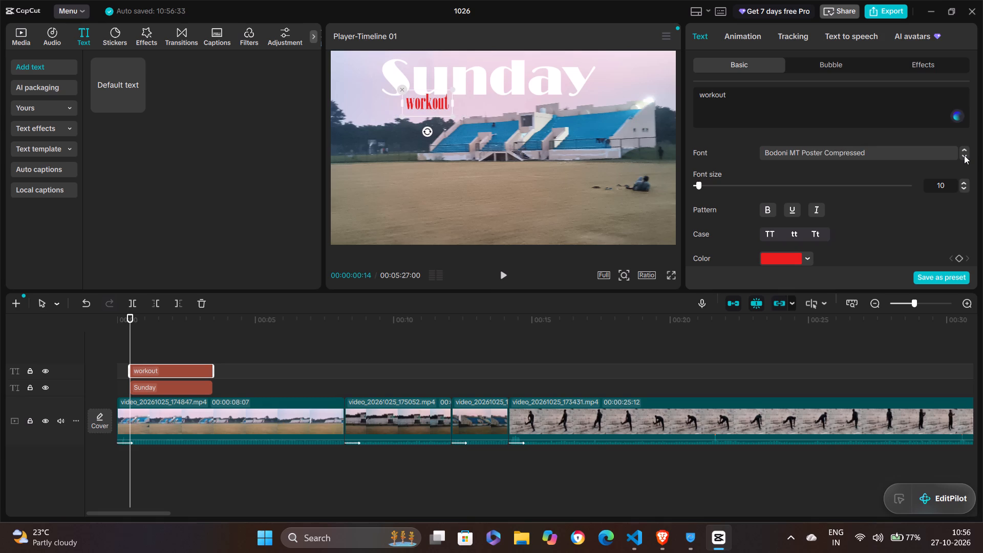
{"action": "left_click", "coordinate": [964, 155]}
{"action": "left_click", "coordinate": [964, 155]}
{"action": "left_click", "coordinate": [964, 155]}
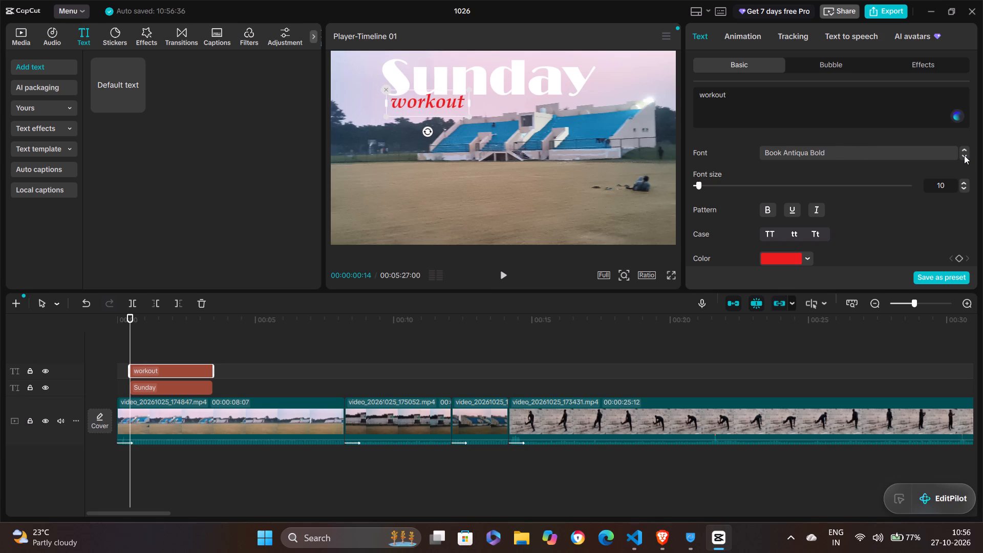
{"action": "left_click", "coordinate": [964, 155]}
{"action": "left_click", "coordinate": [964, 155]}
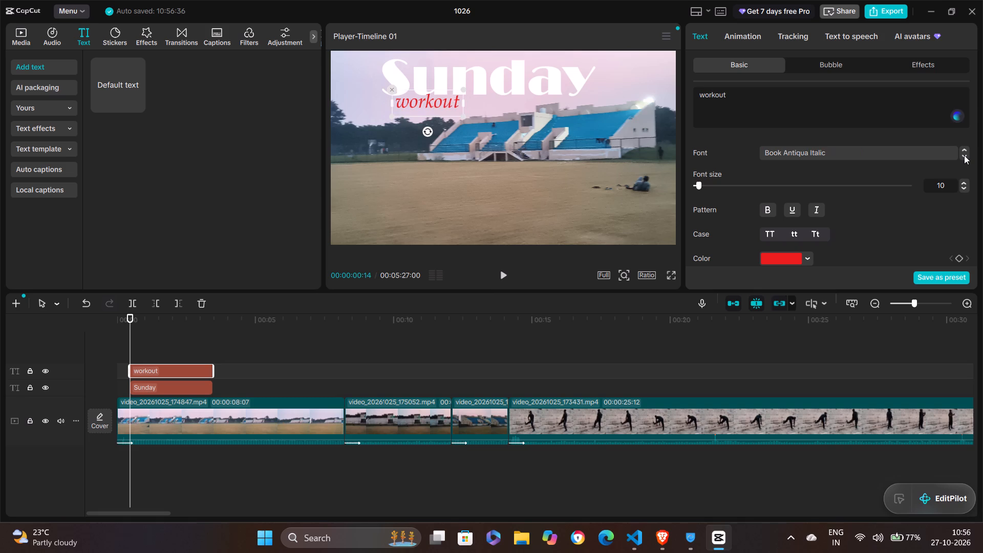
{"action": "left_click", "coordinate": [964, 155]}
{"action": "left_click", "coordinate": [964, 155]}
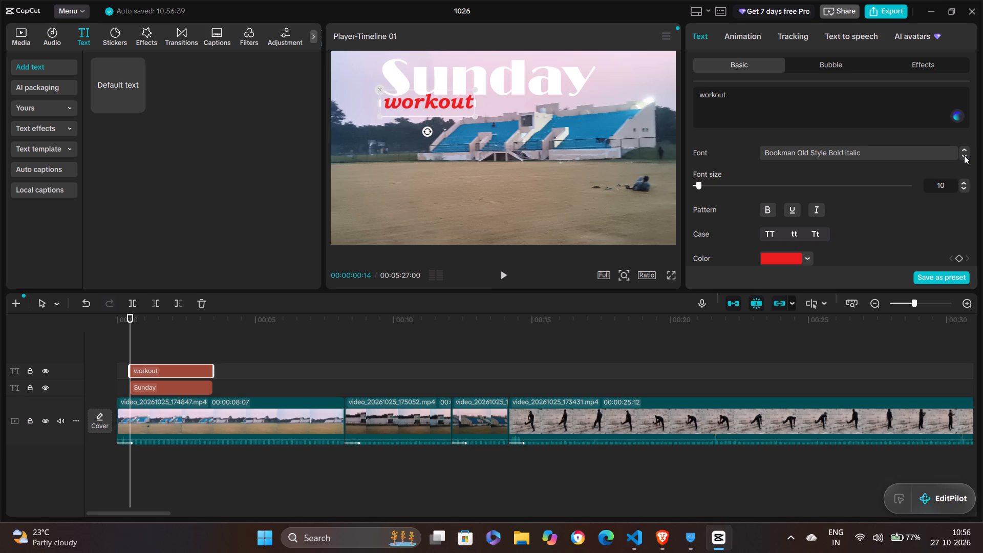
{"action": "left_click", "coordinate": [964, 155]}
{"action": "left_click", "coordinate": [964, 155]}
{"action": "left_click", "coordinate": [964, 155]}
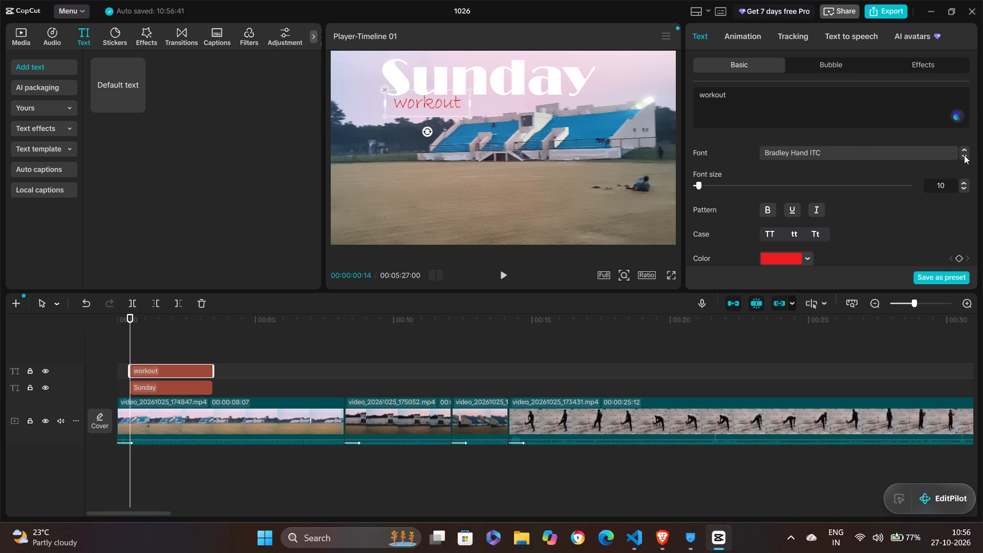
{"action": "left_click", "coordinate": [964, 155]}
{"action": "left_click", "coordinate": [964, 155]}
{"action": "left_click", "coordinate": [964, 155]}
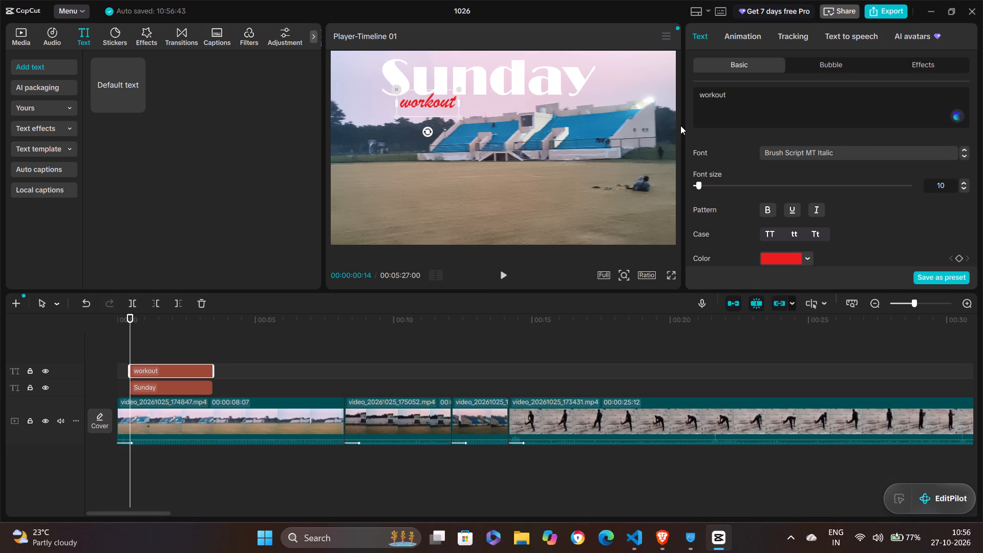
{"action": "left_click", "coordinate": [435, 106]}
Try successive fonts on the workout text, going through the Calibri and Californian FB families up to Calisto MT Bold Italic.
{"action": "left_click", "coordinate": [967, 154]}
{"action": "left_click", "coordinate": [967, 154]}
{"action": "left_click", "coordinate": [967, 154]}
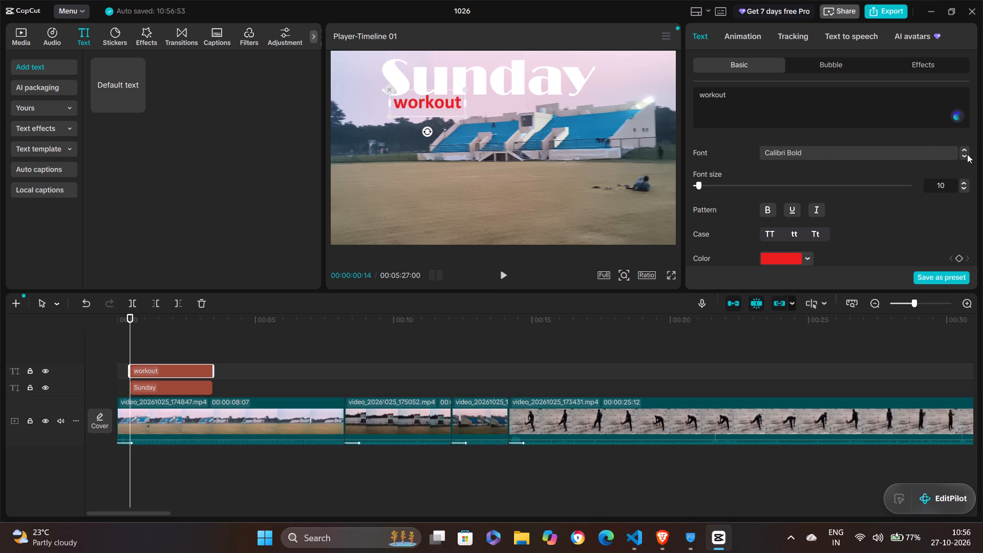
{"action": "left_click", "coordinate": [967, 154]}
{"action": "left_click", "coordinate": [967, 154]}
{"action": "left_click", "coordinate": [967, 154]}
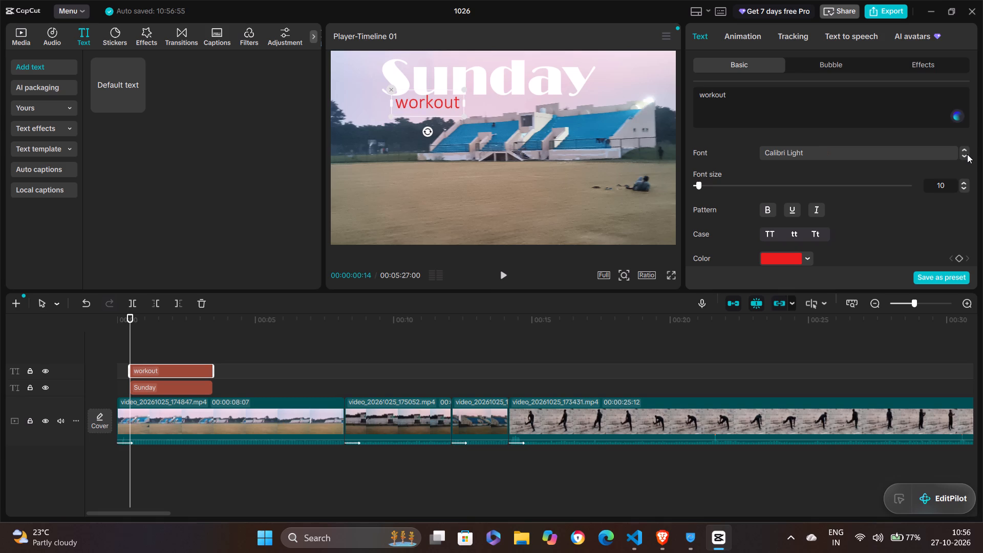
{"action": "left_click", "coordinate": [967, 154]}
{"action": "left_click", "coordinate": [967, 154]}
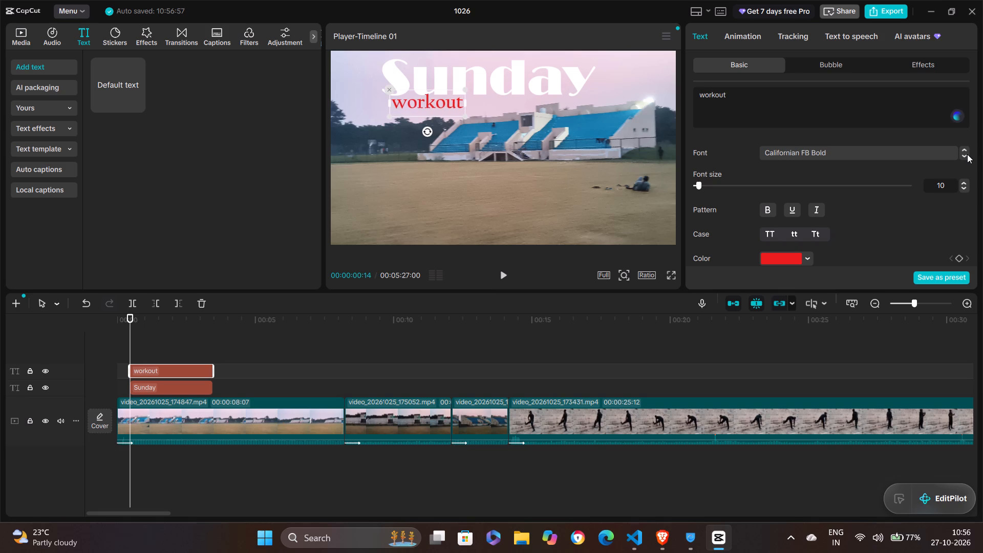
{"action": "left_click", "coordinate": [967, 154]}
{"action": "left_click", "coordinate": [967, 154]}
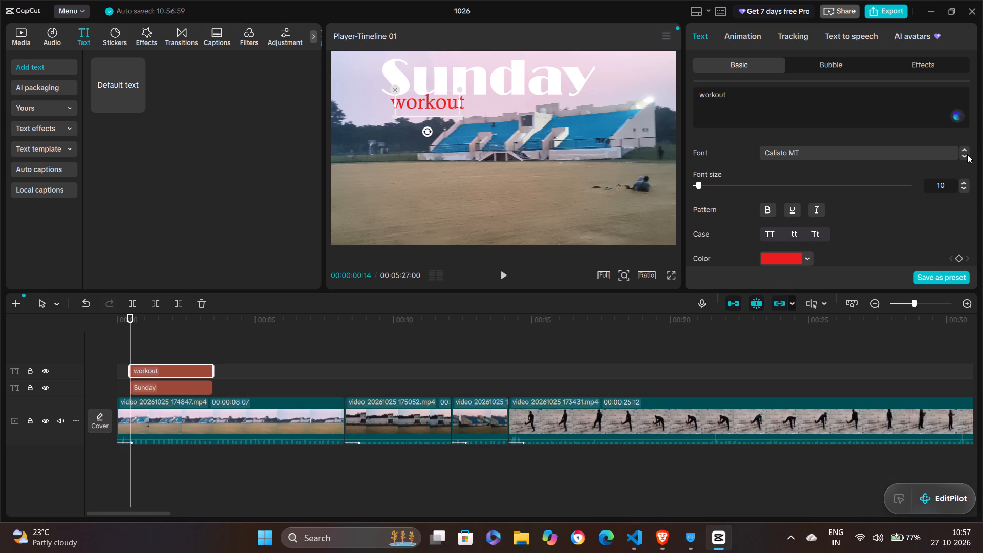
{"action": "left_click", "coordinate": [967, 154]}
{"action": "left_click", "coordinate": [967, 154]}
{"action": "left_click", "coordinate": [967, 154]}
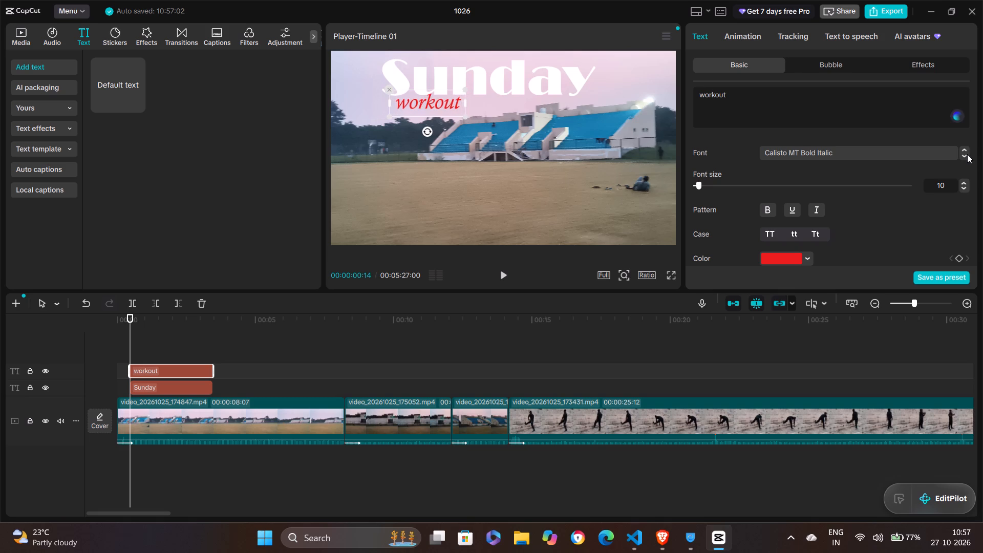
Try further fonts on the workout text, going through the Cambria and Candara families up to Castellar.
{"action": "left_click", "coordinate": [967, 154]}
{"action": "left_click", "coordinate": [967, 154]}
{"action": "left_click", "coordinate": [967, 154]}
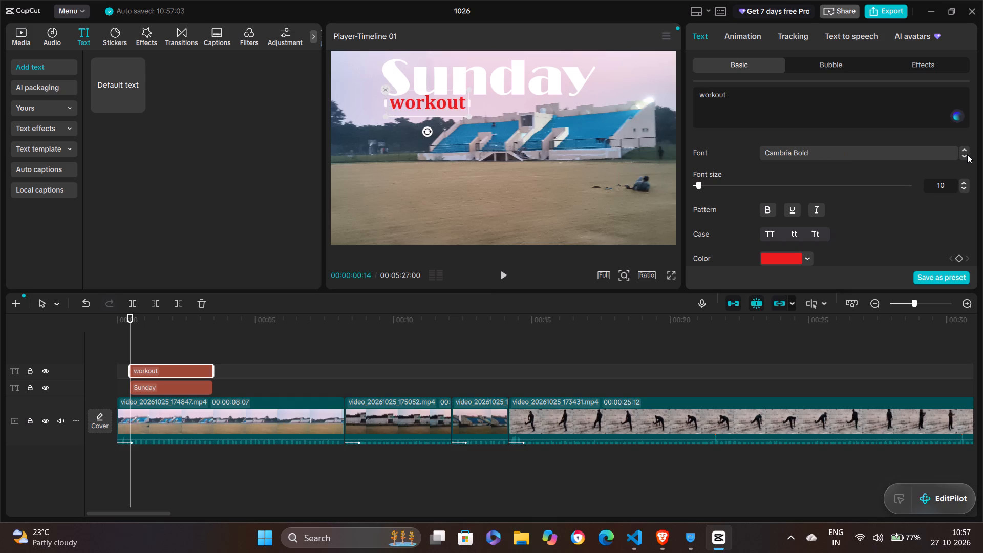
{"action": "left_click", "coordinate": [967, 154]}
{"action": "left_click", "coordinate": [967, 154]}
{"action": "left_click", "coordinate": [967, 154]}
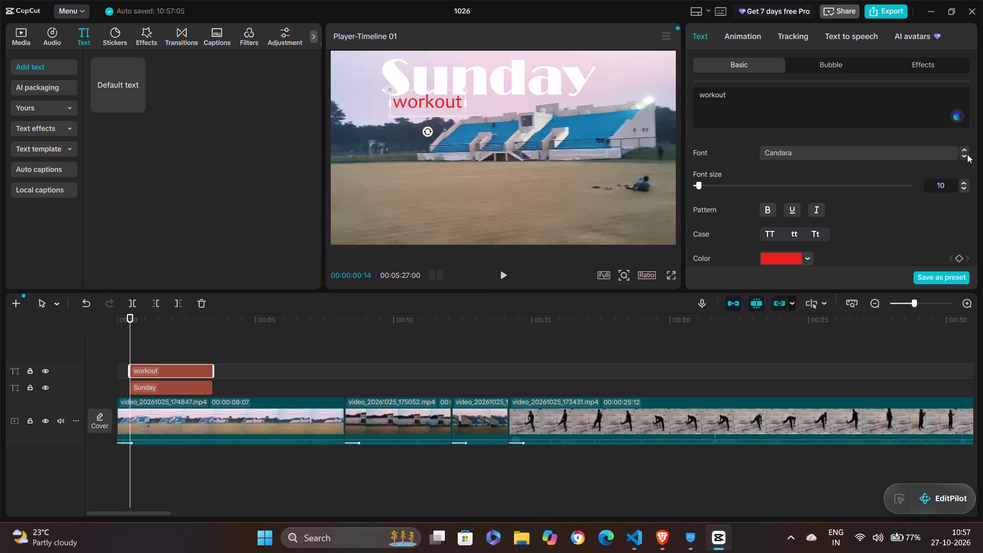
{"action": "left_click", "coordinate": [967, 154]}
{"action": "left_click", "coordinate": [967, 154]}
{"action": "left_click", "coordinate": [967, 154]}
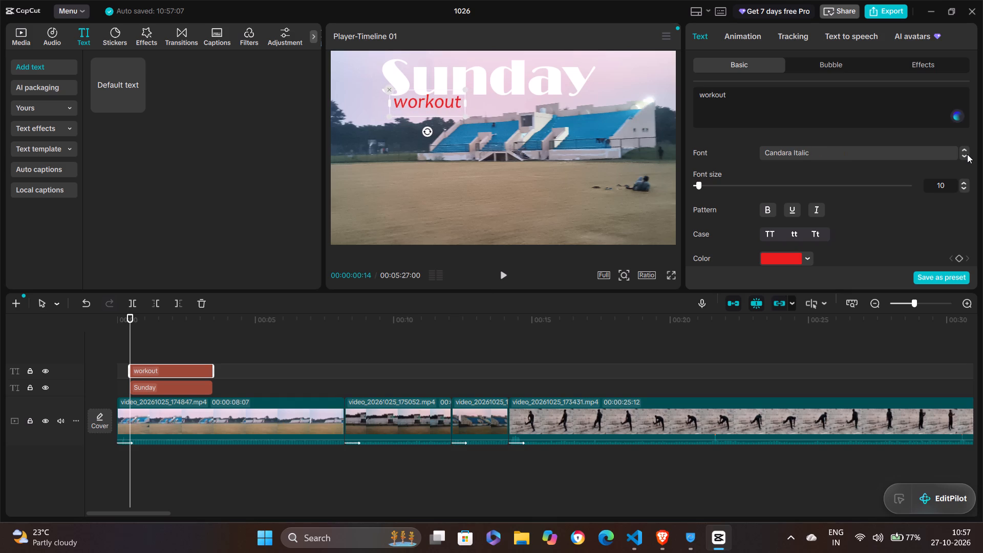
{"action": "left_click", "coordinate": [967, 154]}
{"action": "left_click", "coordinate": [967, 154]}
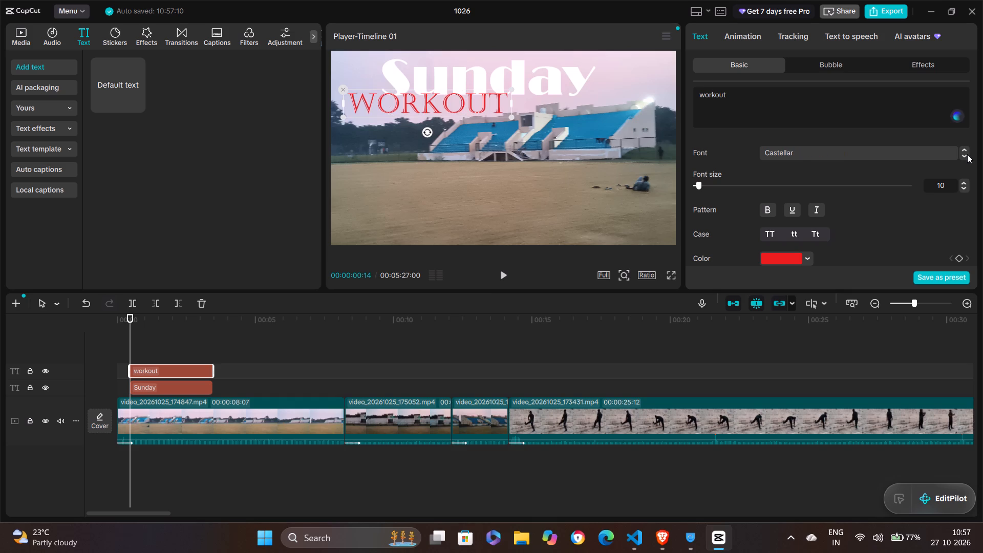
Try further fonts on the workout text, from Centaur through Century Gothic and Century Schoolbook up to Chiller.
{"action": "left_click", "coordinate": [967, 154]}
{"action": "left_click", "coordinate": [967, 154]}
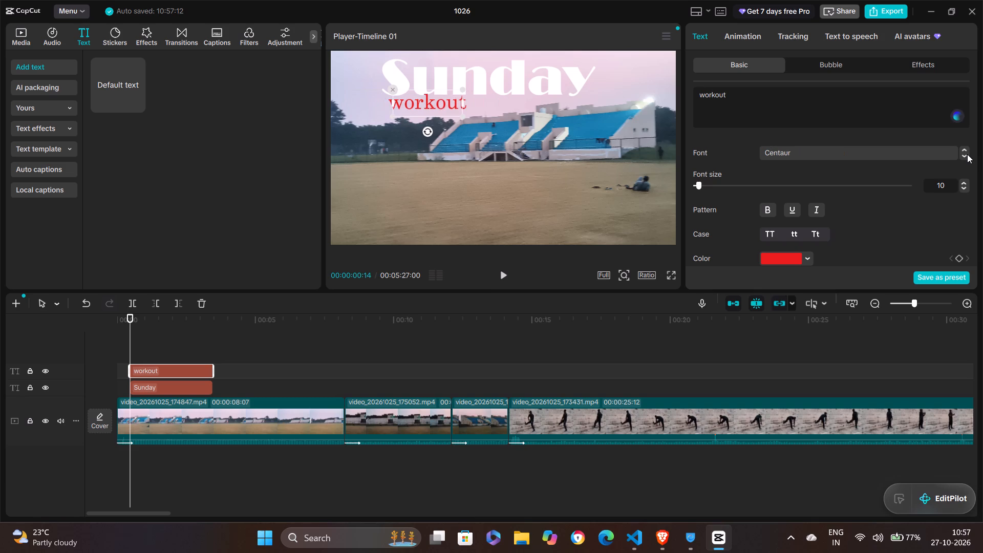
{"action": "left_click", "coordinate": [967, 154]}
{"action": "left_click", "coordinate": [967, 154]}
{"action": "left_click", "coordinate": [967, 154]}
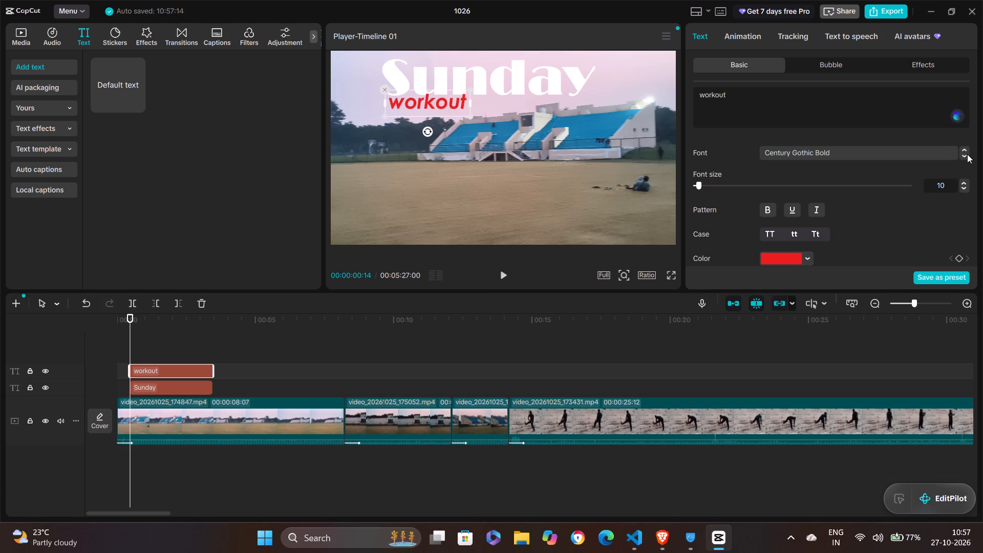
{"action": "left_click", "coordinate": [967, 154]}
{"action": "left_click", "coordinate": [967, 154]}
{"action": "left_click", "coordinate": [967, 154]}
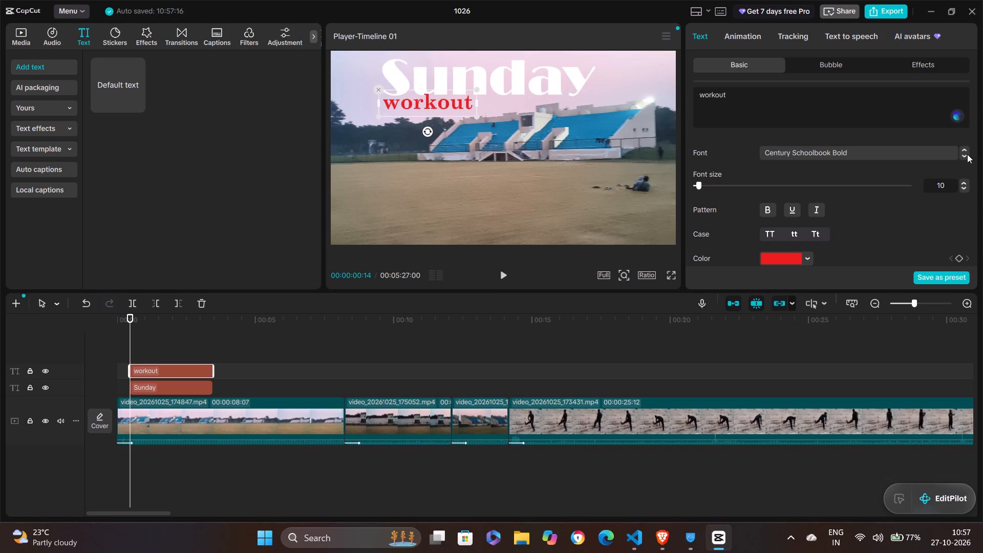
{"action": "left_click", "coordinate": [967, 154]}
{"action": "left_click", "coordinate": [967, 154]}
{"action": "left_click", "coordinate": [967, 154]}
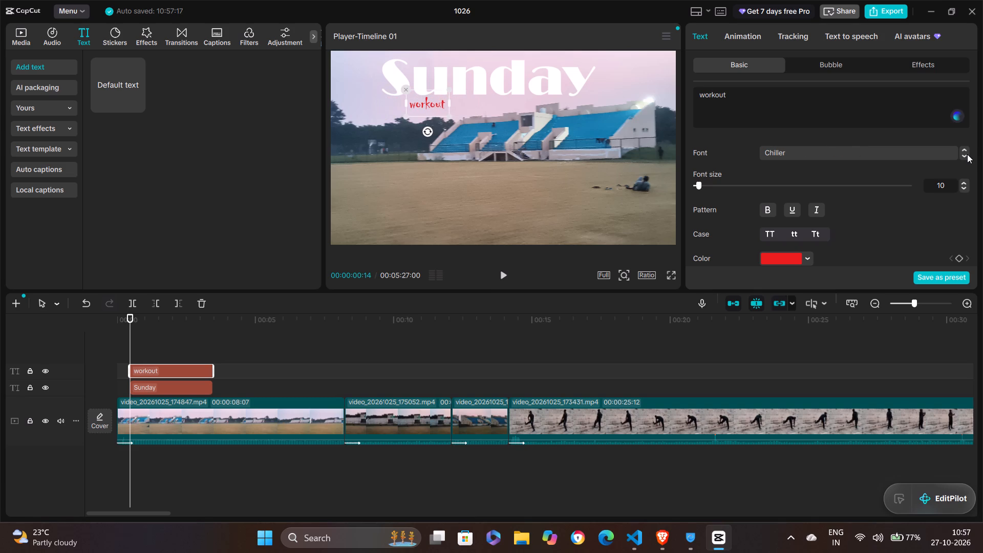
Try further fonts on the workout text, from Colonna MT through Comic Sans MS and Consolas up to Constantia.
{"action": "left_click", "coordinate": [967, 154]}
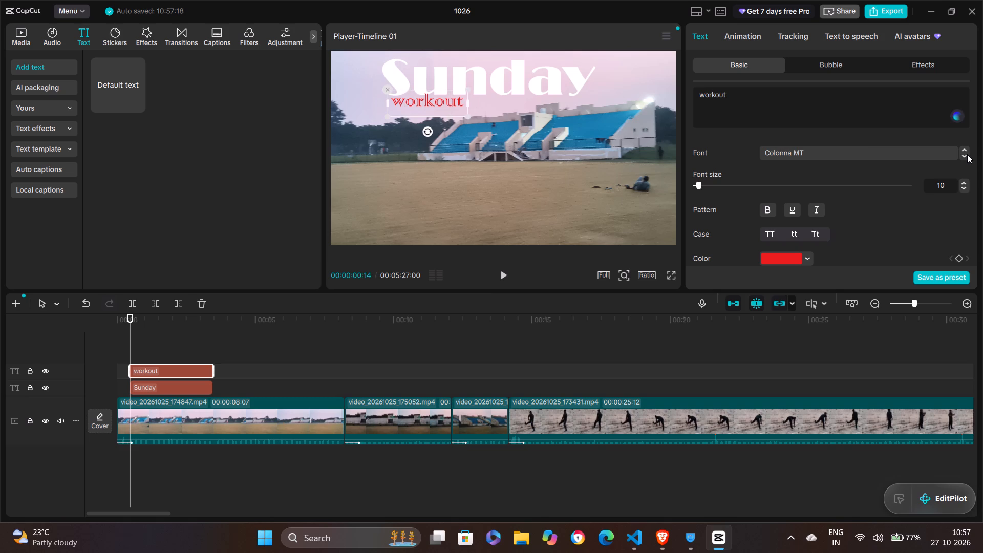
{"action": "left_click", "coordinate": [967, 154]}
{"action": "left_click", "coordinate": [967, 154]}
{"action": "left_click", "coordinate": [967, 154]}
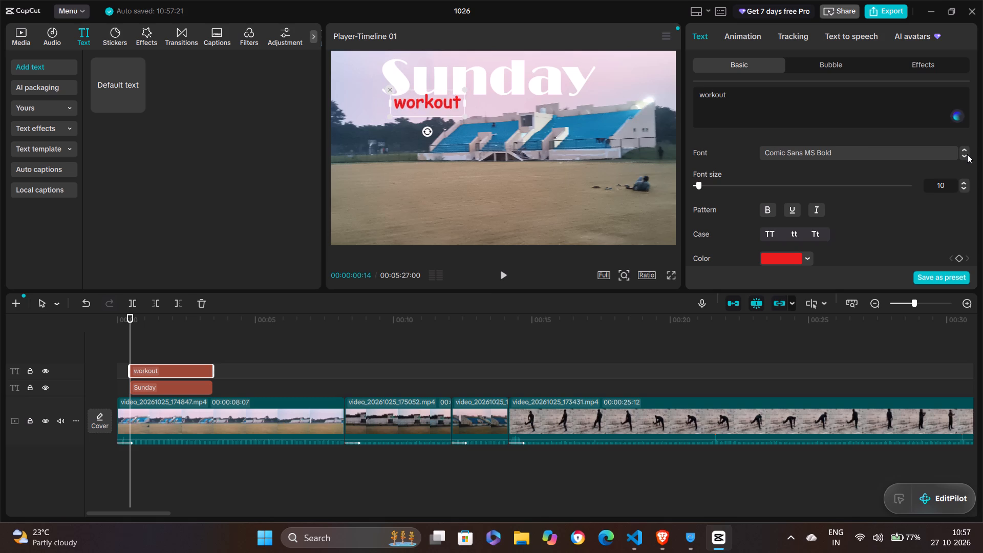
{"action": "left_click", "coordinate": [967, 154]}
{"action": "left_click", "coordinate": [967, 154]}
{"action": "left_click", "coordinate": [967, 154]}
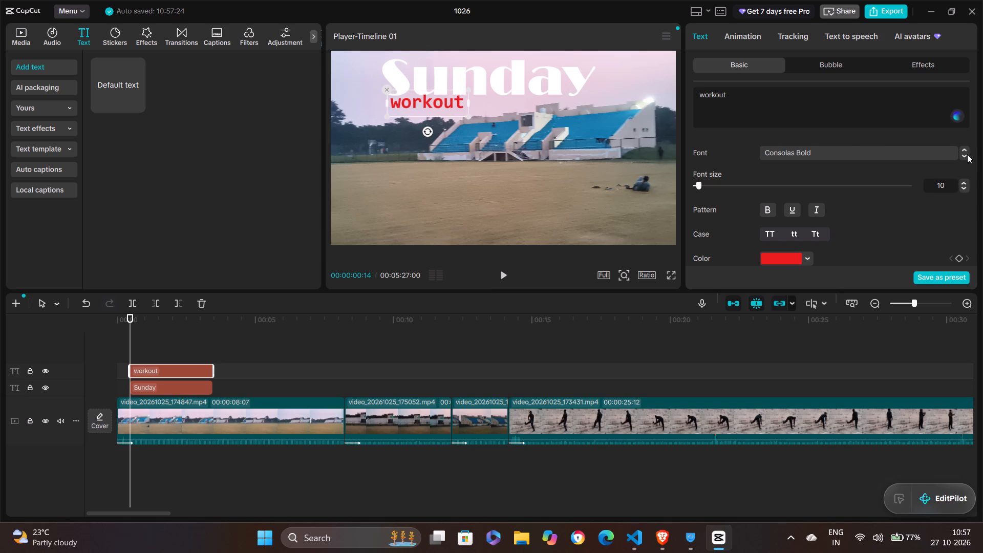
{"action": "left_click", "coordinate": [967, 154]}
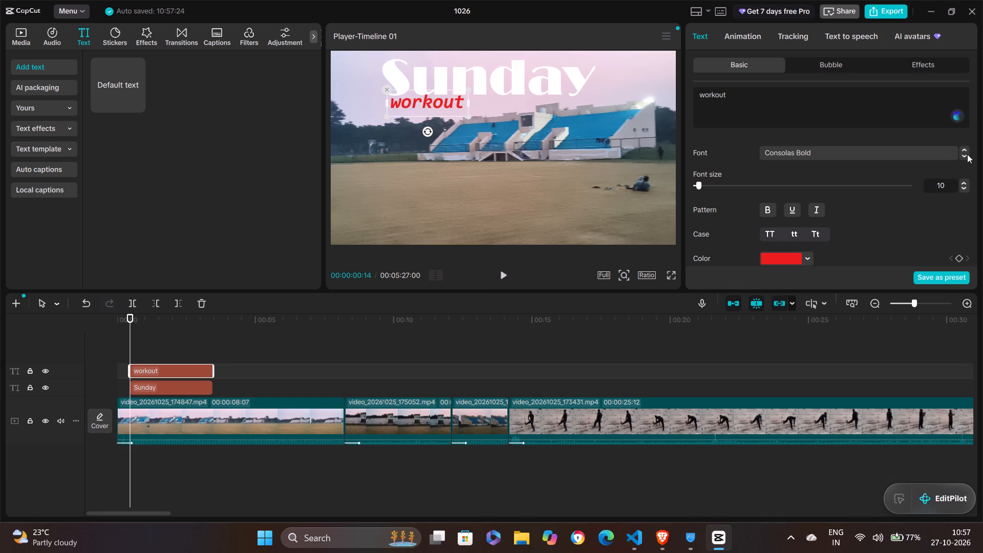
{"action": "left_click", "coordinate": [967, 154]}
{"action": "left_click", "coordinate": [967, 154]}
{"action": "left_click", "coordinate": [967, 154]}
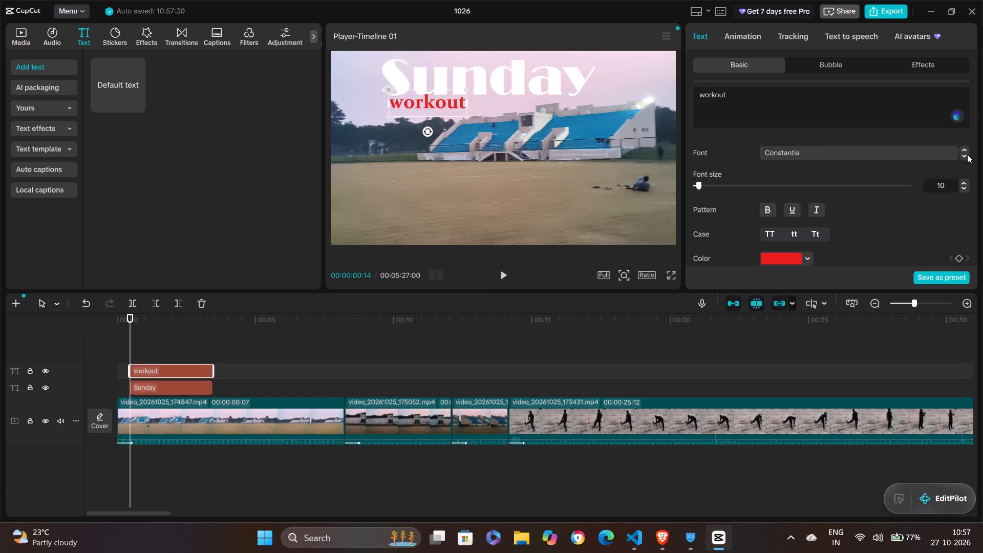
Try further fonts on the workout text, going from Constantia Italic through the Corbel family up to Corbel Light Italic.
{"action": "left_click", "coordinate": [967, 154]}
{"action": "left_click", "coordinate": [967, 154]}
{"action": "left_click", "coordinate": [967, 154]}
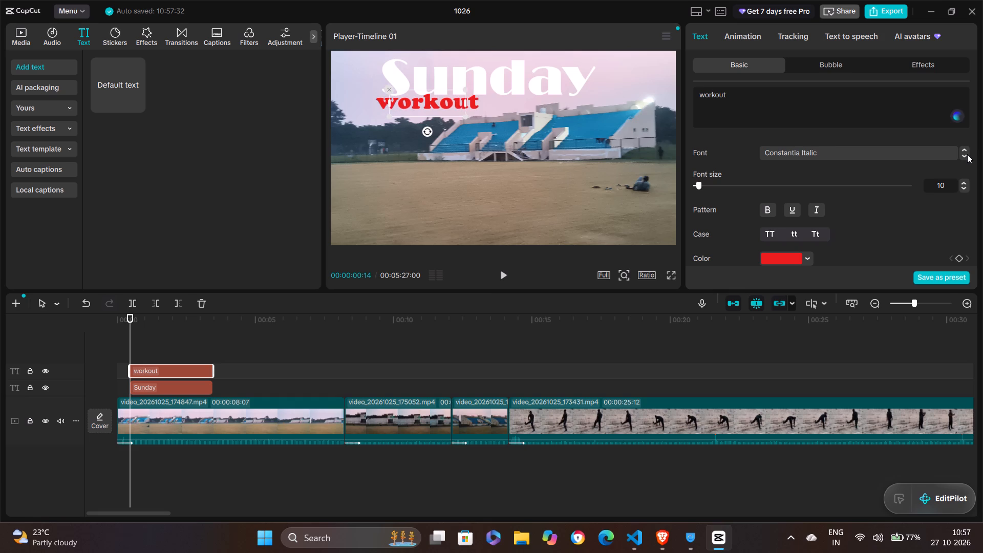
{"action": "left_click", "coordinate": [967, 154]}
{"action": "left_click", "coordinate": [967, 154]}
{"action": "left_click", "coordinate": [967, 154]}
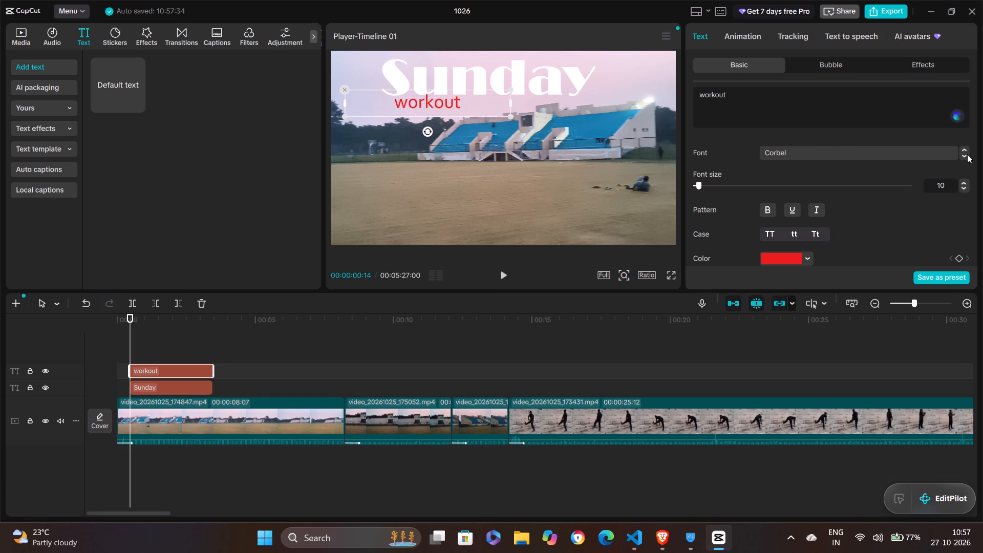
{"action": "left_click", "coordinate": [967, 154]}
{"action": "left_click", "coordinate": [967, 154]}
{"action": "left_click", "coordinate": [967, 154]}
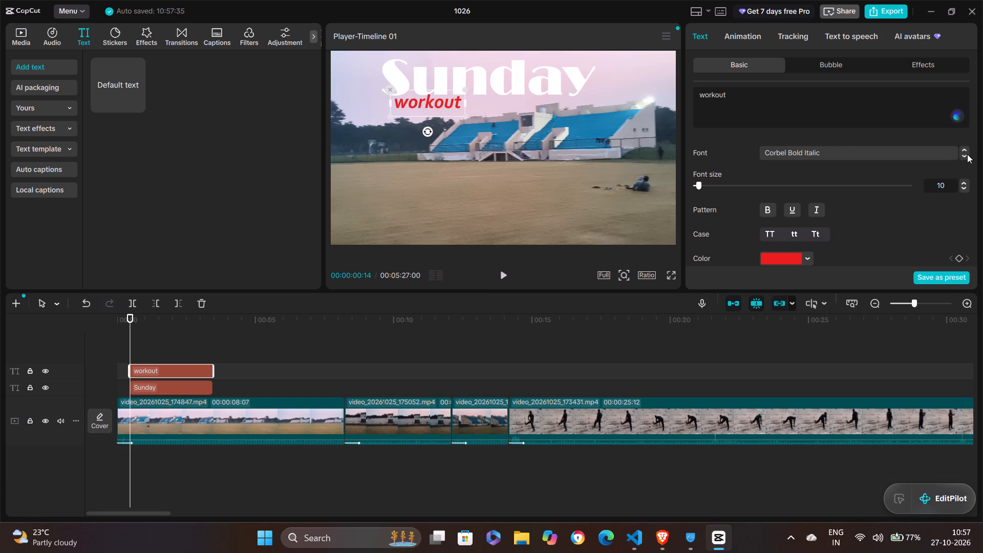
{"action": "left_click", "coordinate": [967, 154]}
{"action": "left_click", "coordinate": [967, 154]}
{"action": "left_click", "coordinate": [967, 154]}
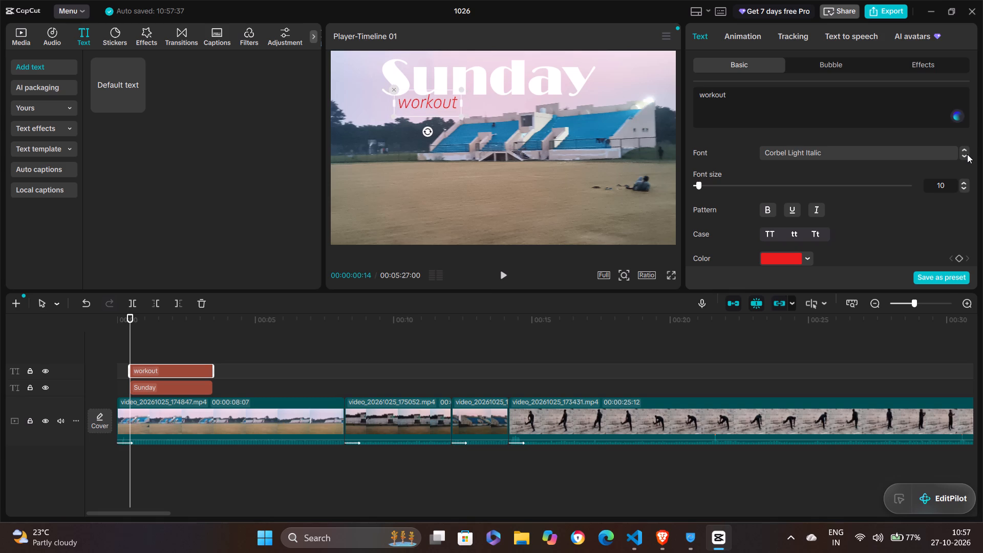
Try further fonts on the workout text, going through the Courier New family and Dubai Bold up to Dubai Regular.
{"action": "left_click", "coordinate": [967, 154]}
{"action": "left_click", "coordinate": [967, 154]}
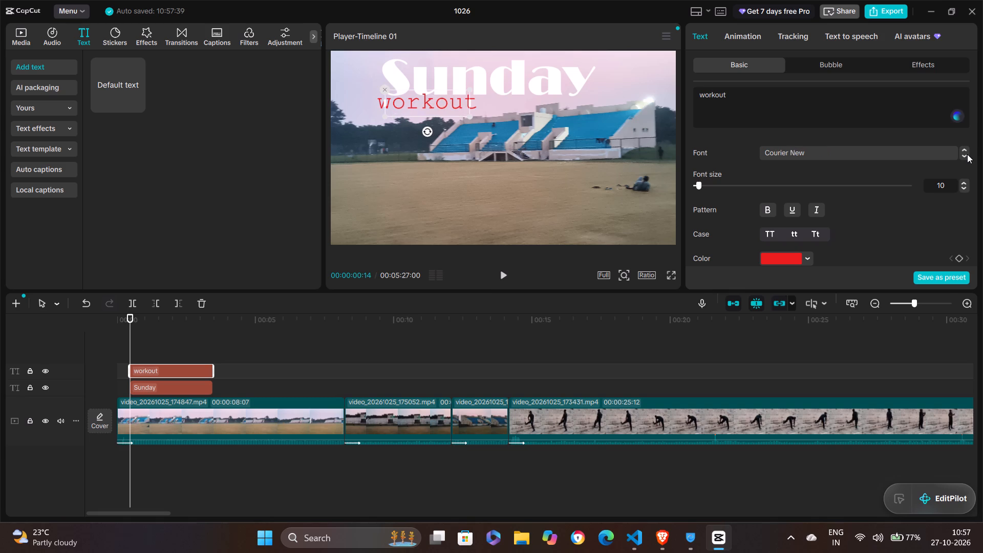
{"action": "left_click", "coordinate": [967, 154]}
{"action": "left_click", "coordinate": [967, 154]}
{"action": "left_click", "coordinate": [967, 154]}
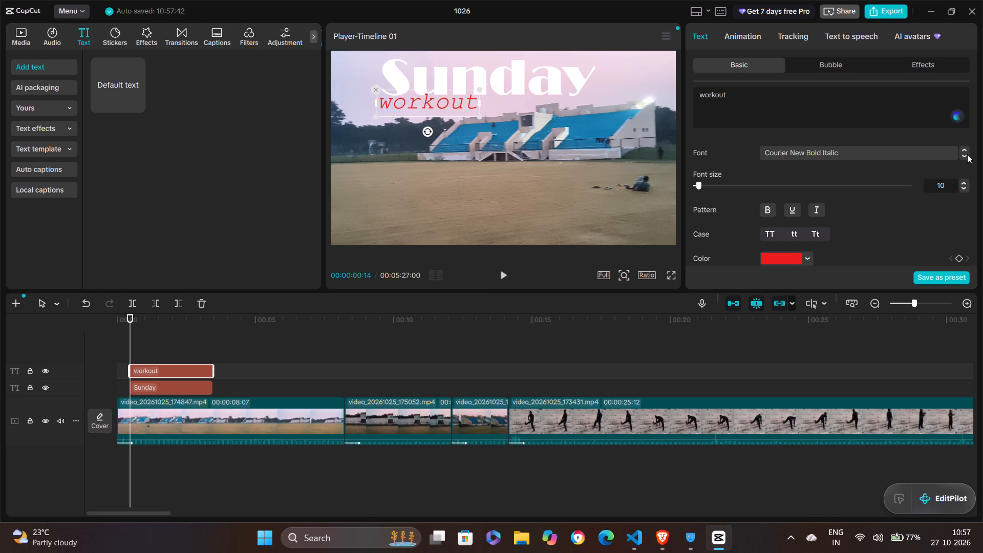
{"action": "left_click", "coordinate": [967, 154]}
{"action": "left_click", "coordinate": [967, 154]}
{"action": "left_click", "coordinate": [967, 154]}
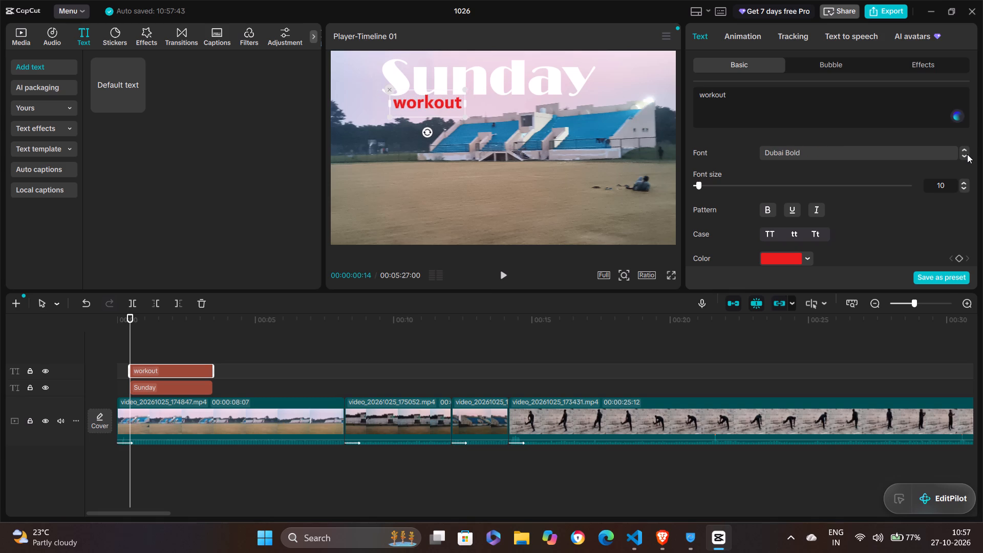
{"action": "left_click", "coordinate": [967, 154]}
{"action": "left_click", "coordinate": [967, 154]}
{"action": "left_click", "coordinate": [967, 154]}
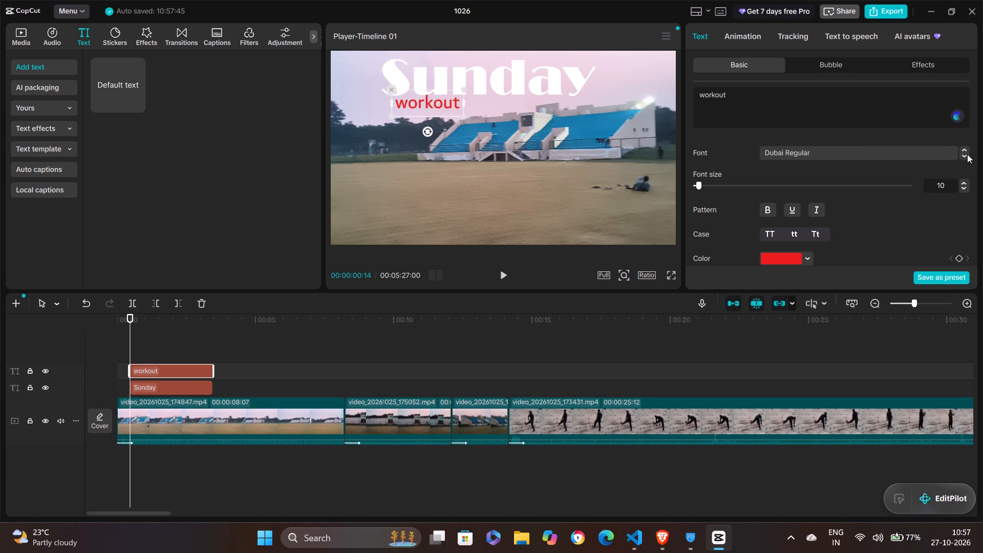
Set the workout text's font to Footlight MT Light after trying Edwardian Script ITC, Engravers MT and the Eras ITC fonts.
{"action": "left_click", "coordinate": [967, 154]}
{"action": "left_click", "coordinate": [967, 154]}
{"action": "left_click", "coordinate": [967, 154]}
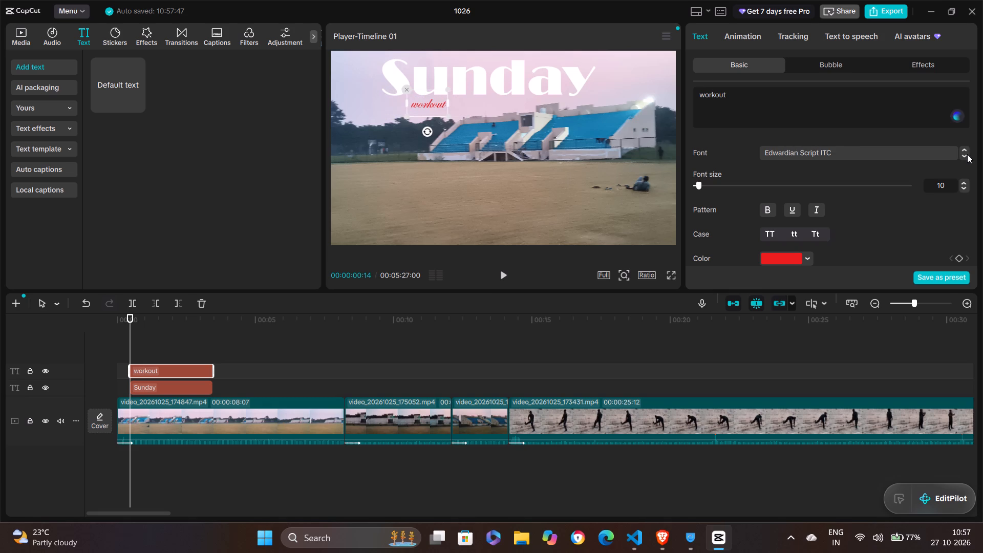
{"action": "left_click", "coordinate": [967, 154]}
{"action": "left_click", "coordinate": [967, 154]}
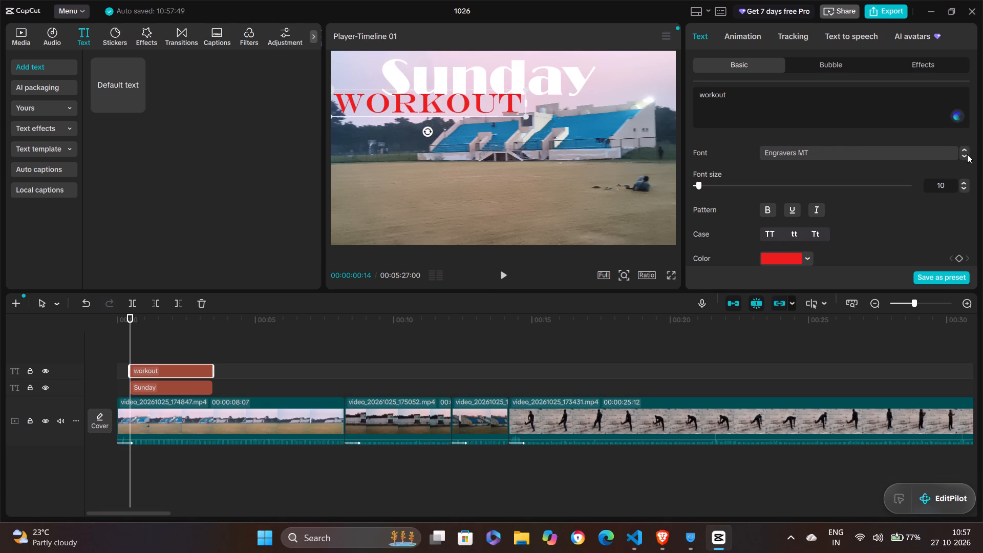
{"action": "left_click", "coordinate": [967, 154]}
{"action": "left_click", "coordinate": [967, 154]}
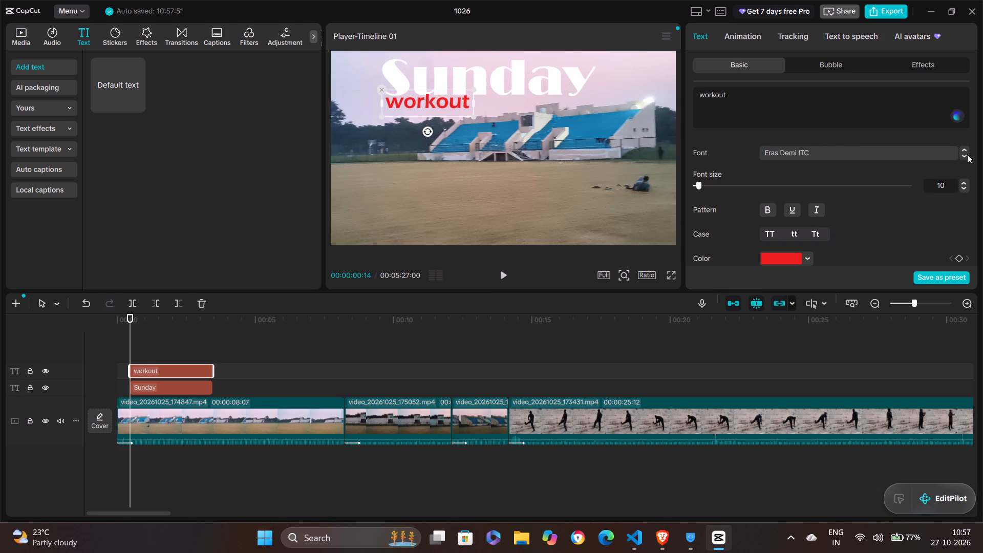
{"action": "left_click", "coordinate": [967, 154]}
{"action": "left_click", "coordinate": [967, 154]}
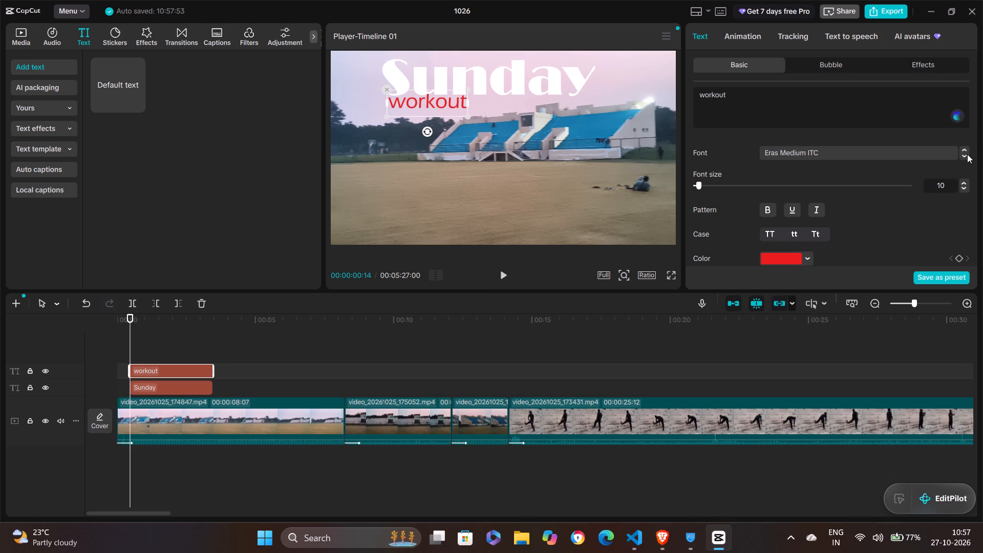
{"action": "left_click", "coordinate": [967, 154]}
{"action": "left_click", "coordinate": [967, 154]}
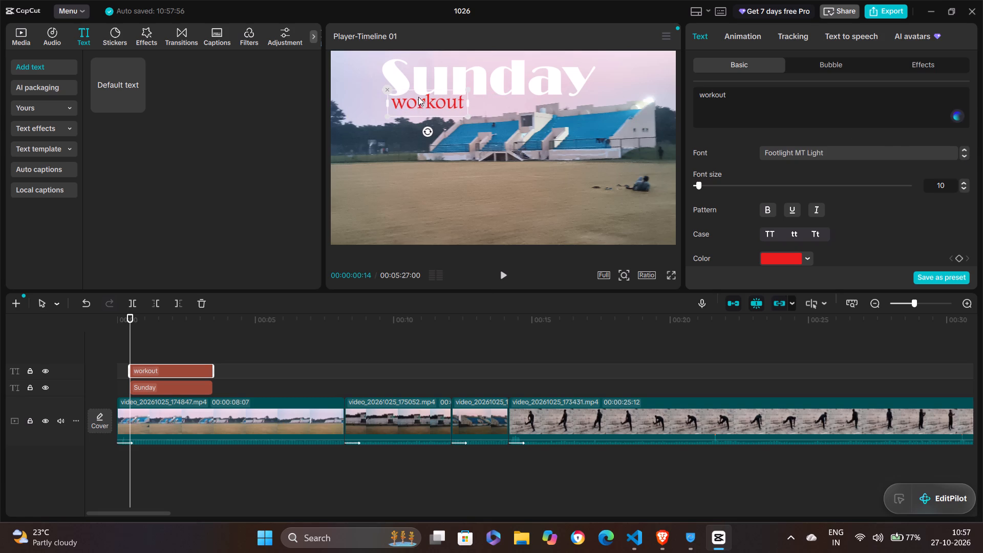
Move the workout text beneath the right part of the Sunday title, slightly overlapping the bottom of its last letters.
{"action": "left_click_drag", "start_coordinate": [434, 103], "coordinate": [539, 111]}
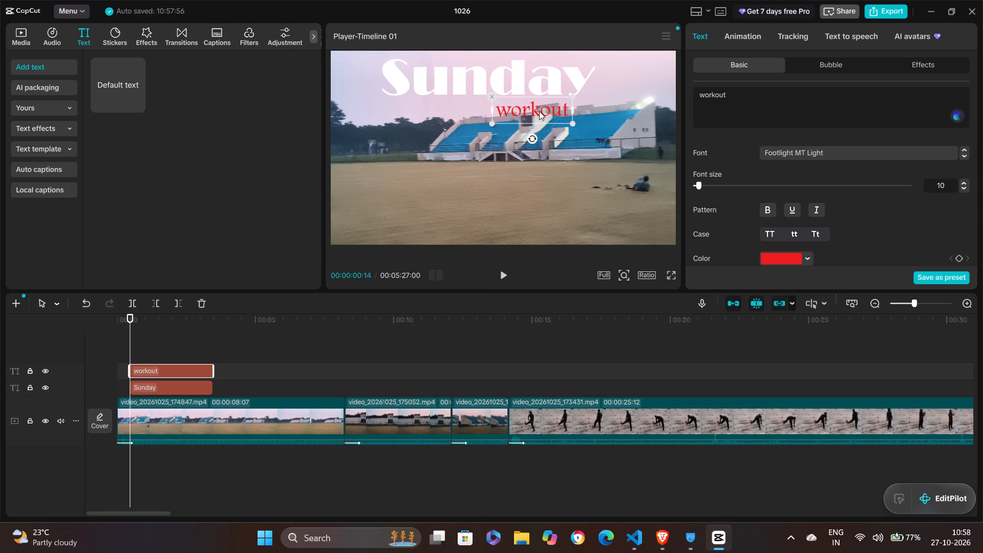
{"action": "left_click_drag", "start_coordinate": [539, 111], "coordinate": [541, 102]}
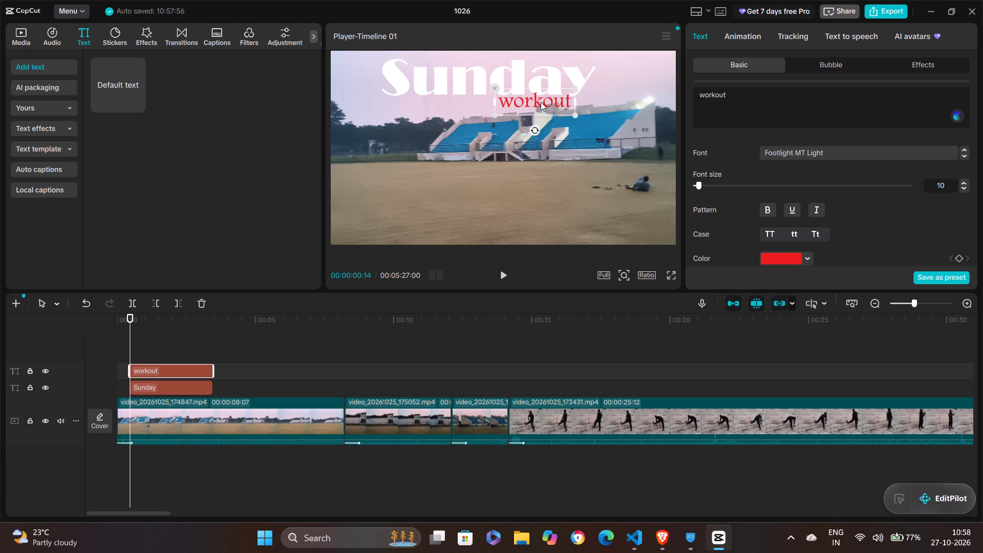
Shift the Sunday title slightly up and to the left, close to the top edge of the frame.
{"action": "left_click_drag", "start_coordinate": [455, 79], "coordinate": [433, 73]}
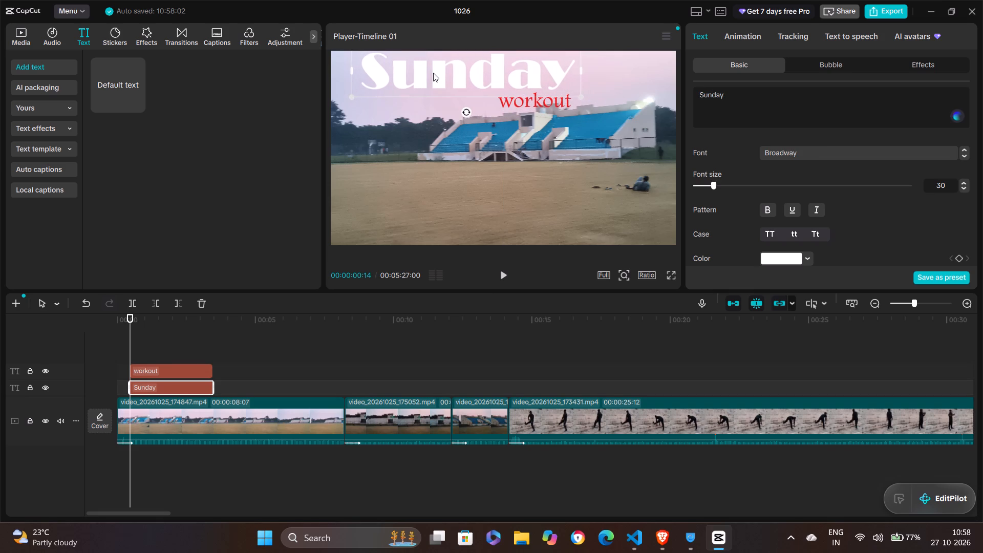
{"action": "left_click_drag", "start_coordinate": [433, 73], "coordinate": [431, 73]}
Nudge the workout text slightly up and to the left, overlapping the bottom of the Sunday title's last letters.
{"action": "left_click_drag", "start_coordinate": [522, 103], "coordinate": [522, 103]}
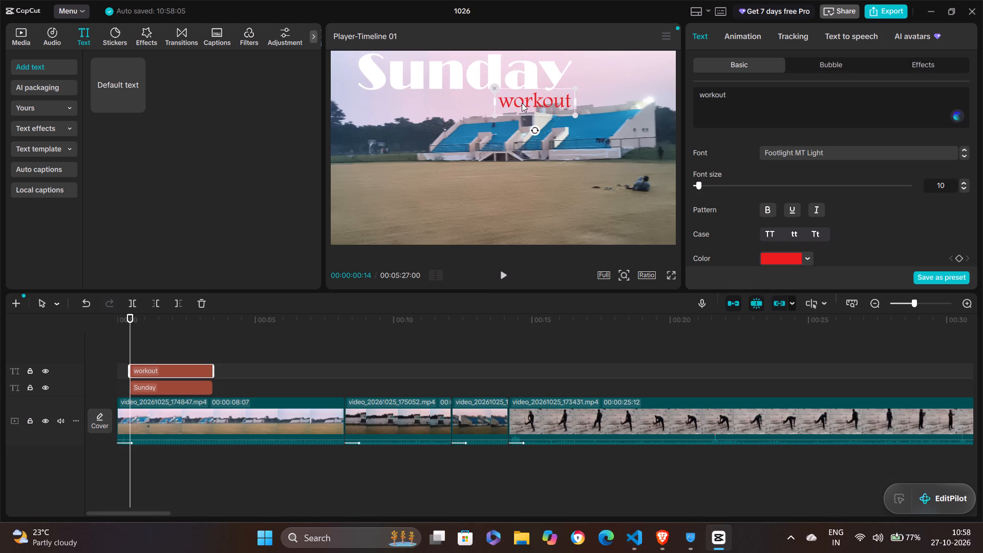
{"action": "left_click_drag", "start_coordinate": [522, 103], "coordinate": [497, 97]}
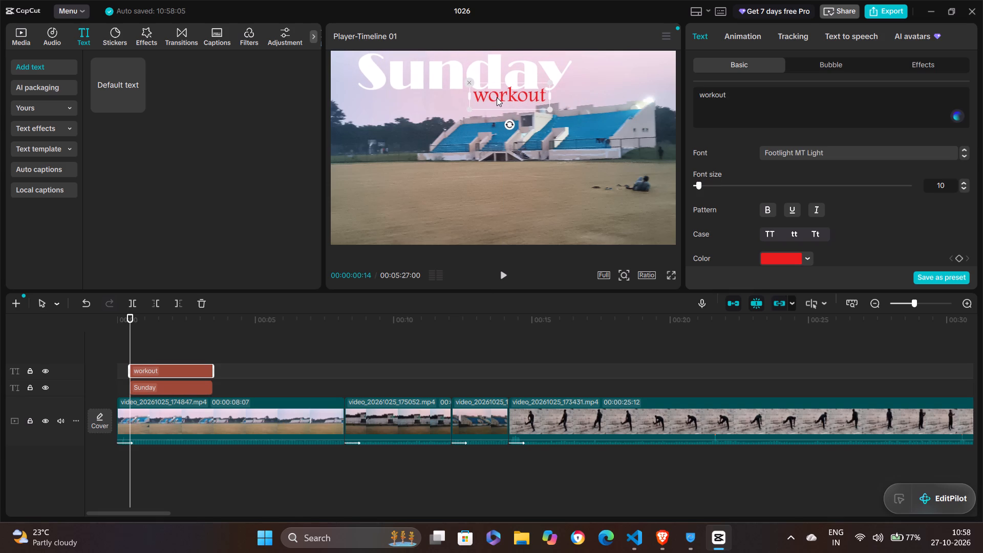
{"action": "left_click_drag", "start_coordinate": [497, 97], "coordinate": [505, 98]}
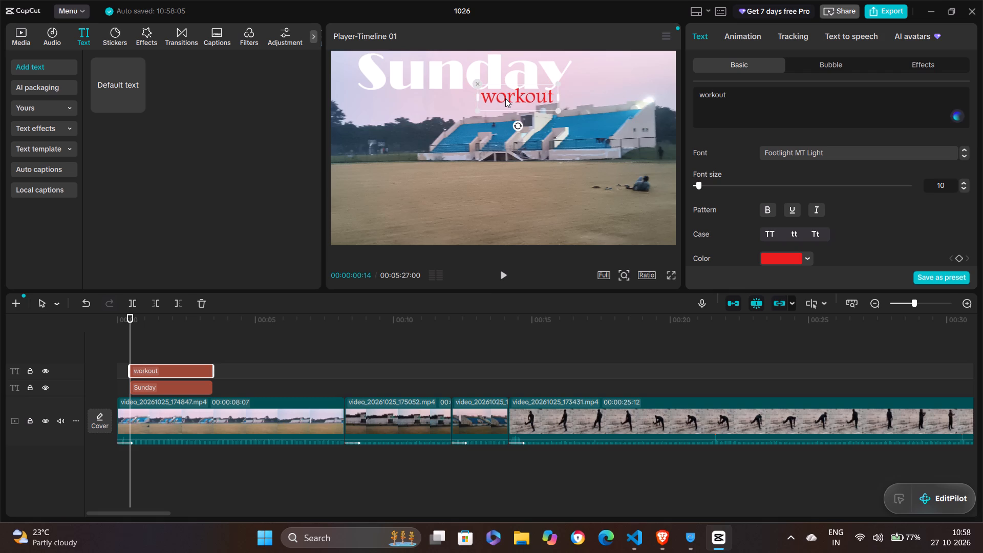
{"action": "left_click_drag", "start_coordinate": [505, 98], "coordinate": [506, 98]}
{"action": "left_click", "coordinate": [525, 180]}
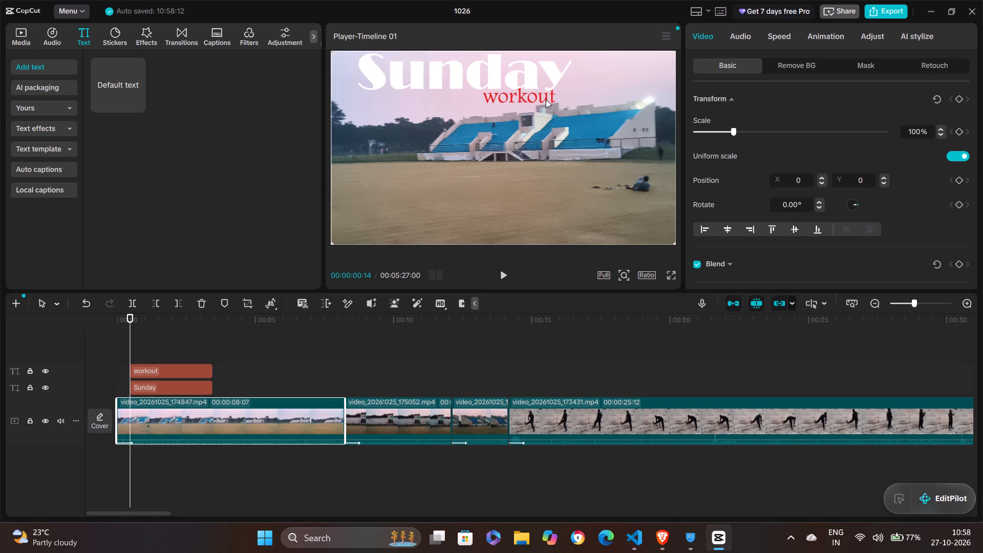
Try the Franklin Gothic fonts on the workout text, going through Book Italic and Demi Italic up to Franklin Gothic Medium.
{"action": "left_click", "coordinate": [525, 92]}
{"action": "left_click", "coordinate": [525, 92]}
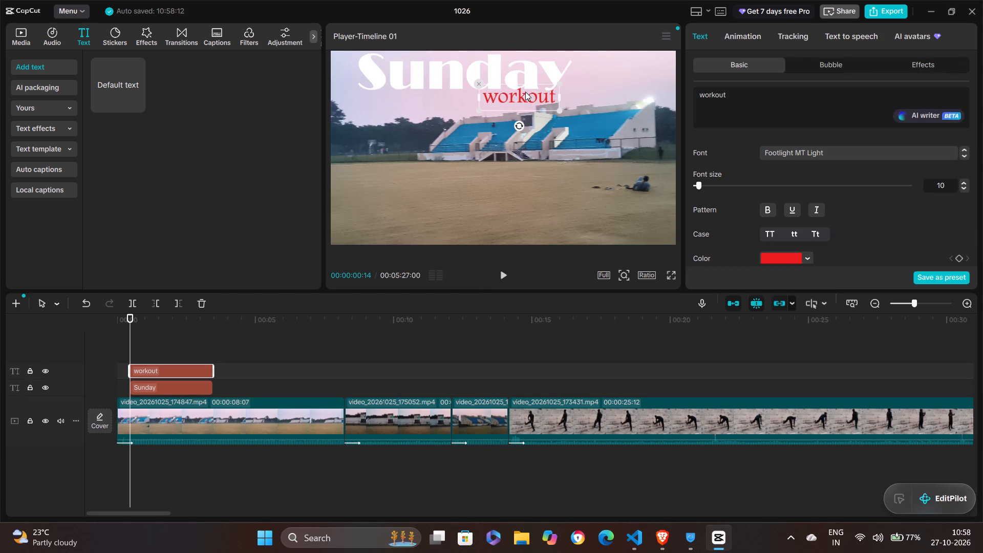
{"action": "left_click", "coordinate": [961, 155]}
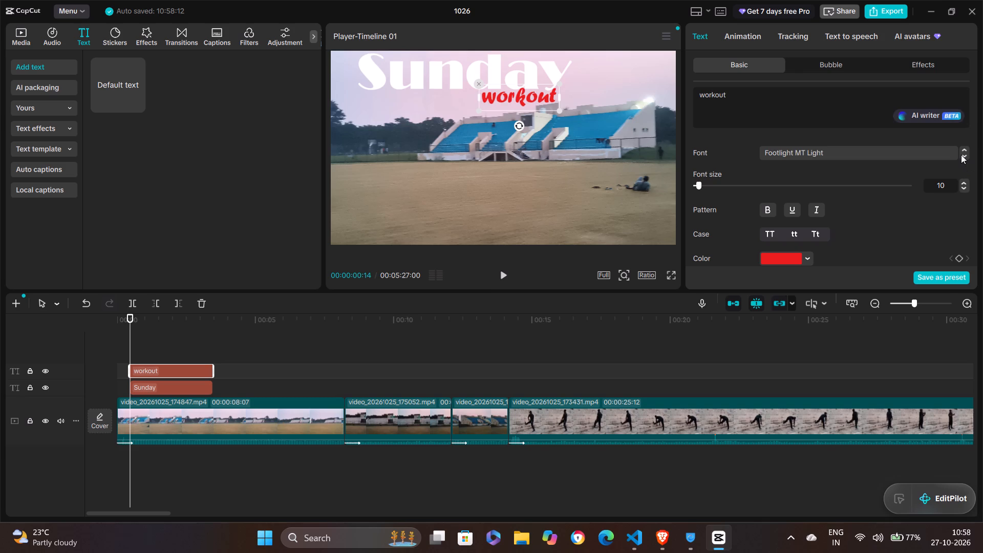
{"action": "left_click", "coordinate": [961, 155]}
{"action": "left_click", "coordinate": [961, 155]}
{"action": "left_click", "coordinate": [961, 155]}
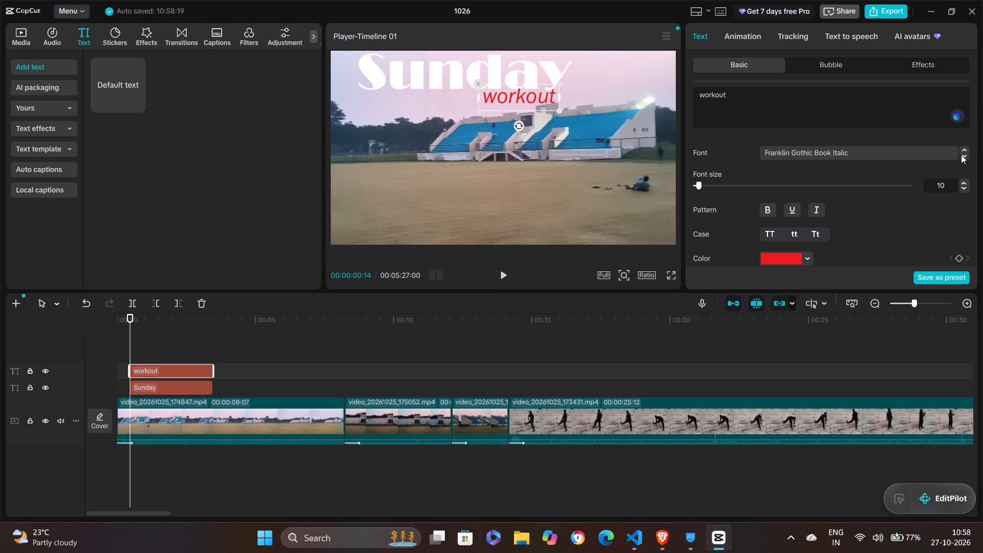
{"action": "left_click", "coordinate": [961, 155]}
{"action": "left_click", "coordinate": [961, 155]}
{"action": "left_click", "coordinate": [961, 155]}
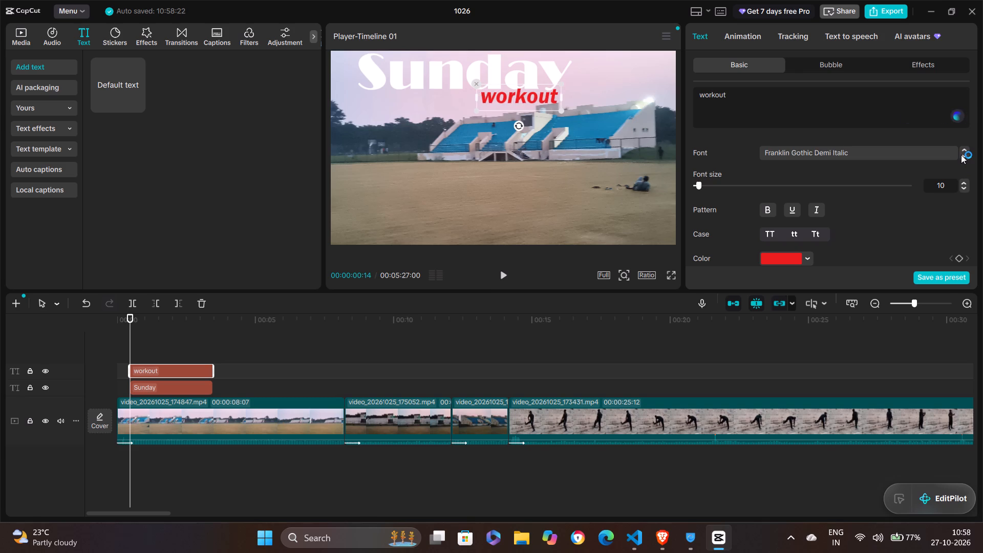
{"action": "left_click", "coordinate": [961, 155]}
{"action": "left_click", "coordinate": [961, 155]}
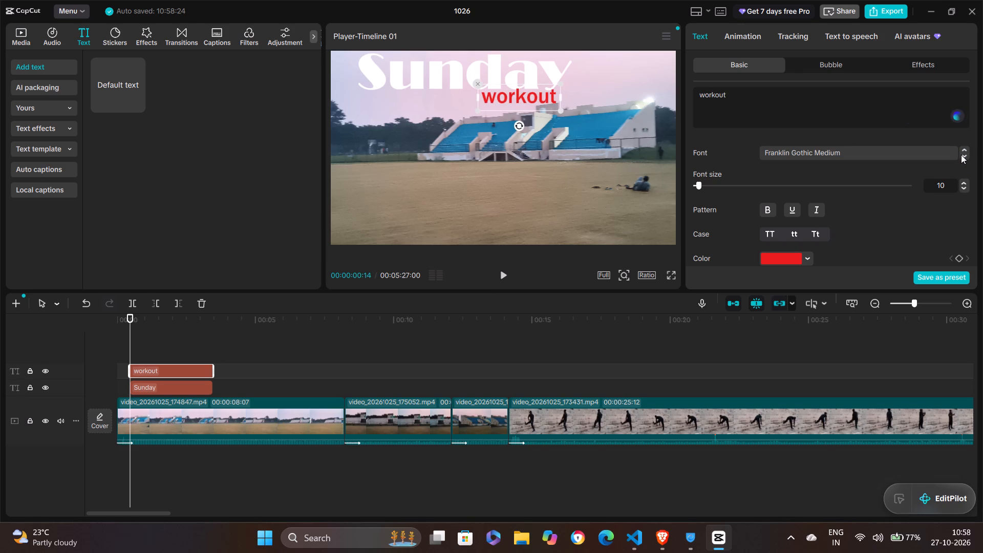
Set the workout text's font to Gabriola after trying Freestyle Script and French Script MT.
{"action": "left_click", "coordinate": [961, 155]}
{"action": "left_click", "coordinate": [961, 155]}
{"action": "left_click", "coordinate": [961, 155]}
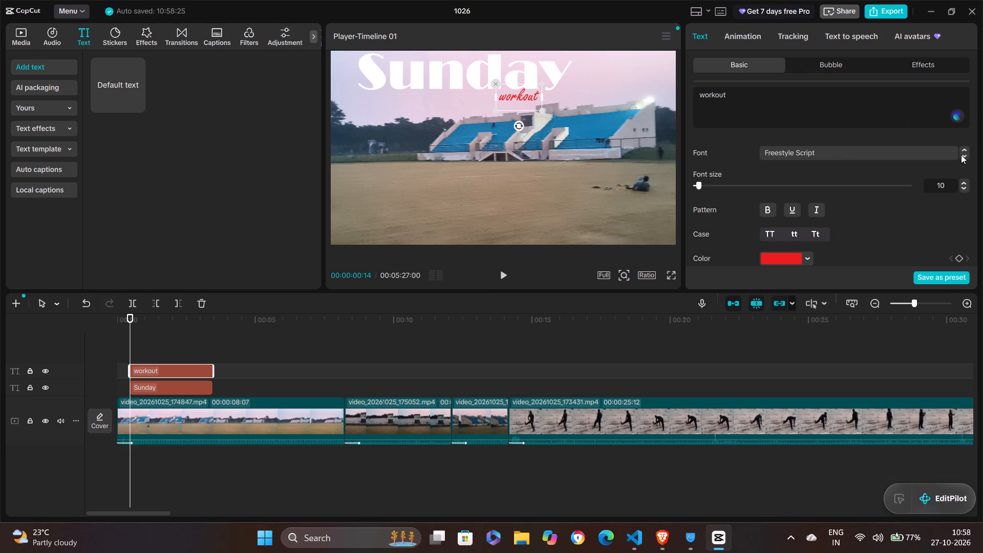
{"action": "left_click", "coordinate": [961, 155]}
{"action": "left_click", "coordinate": [961, 155]}
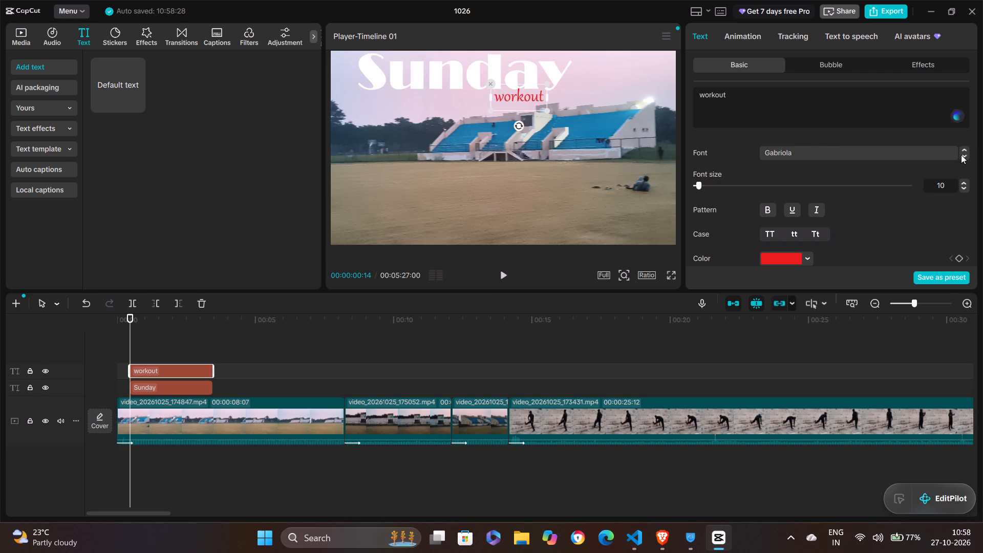
{"action": "left_click", "coordinate": [964, 149]}
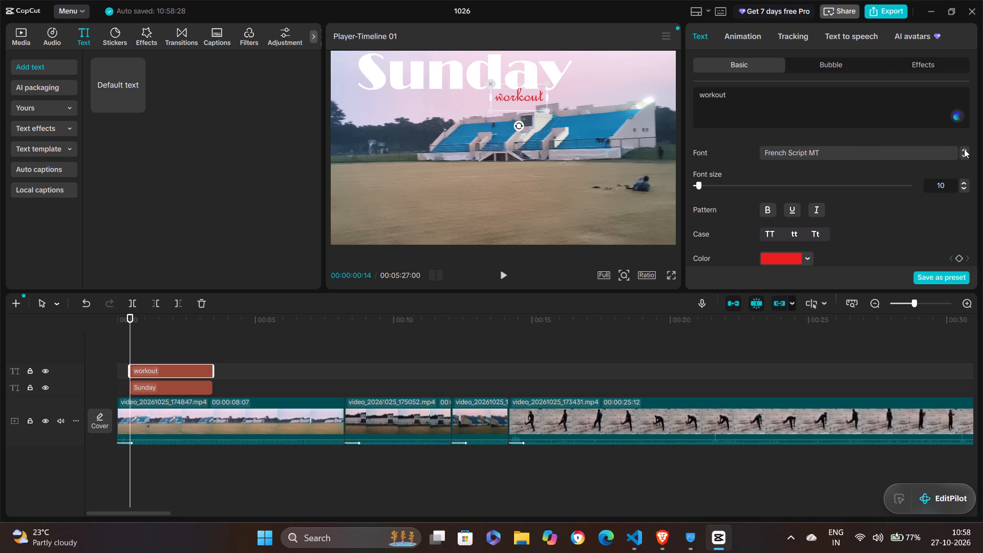
{"action": "left_click", "coordinate": [964, 155]}
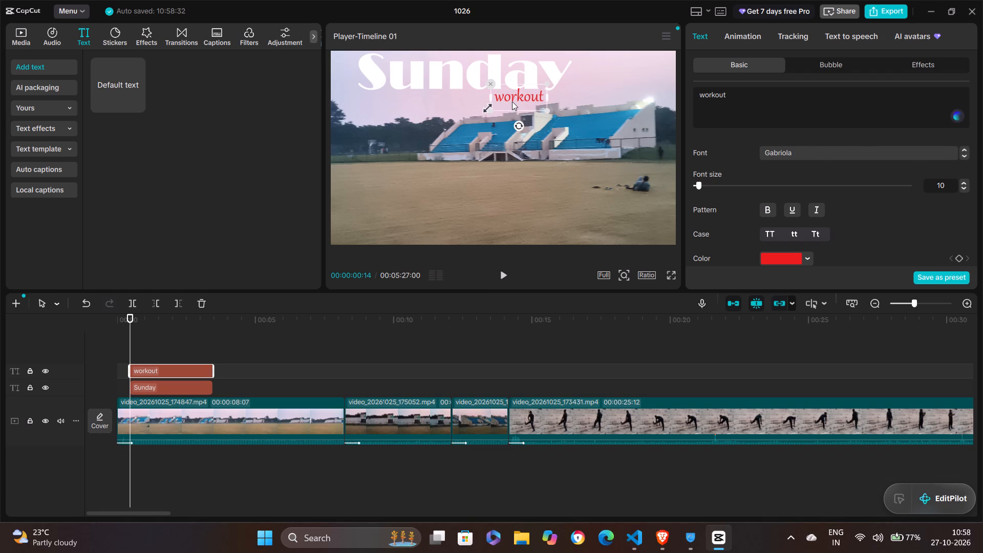
Set the workout text aside on the lower-left ground and shift the Sunday title right and slightly down, nearly centred in the sky.
{"action": "left_click_drag", "start_coordinate": [512, 101], "coordinate": [384, 194]}
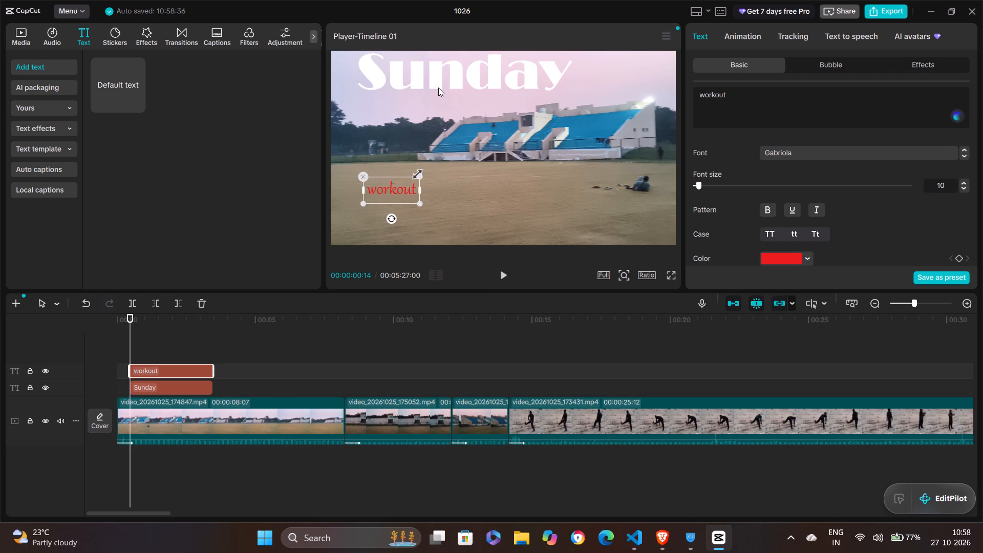
{"action": "left_click_drag", "start_coordinate": [438, 84], "coordinate": [467, 92]}
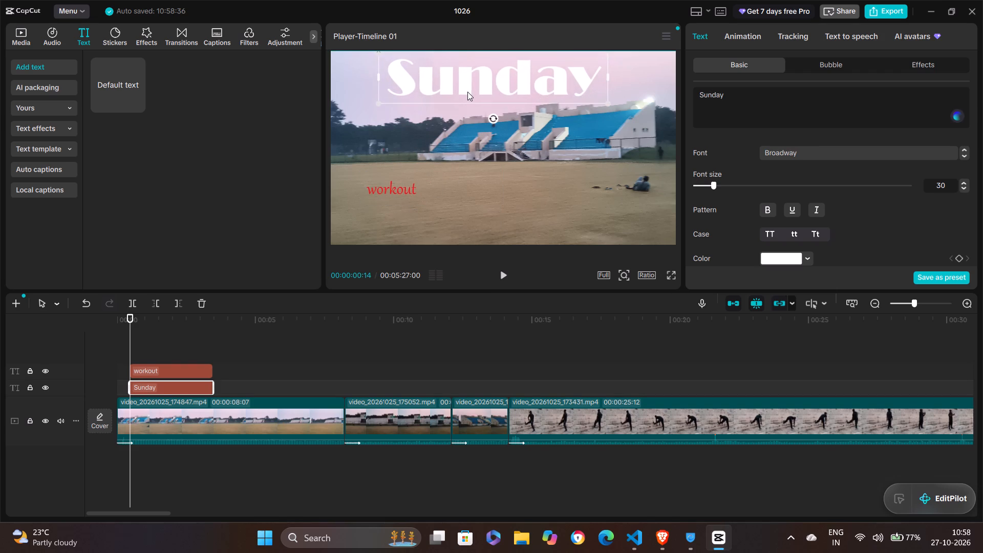
{"action": "left_click_drag", "start_coordinate": [467, 92], "coordinate": [469, 96]}
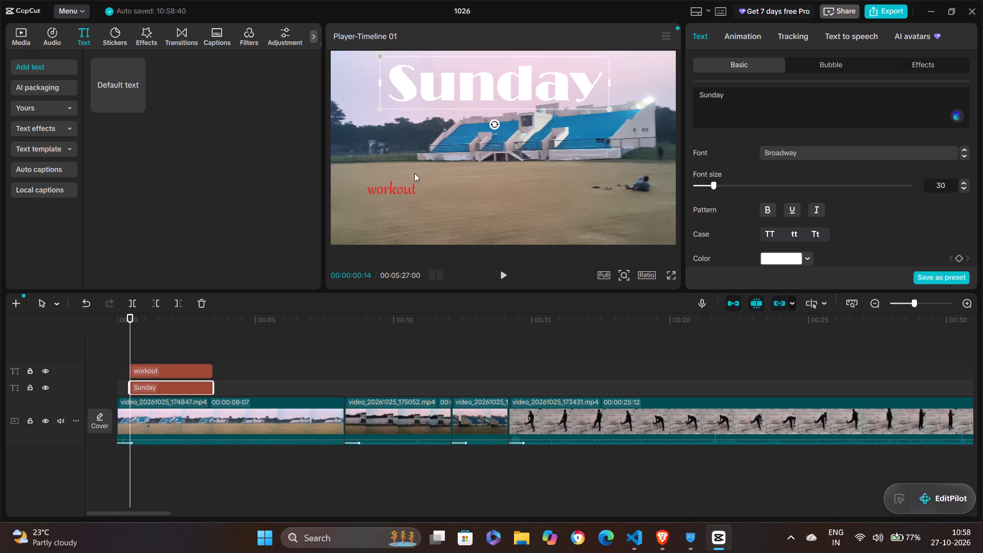
Place the workout text over the middle of the Sunday title, across the letters n and d.
{"action": "left_click", "coordinate": [397, 192]}
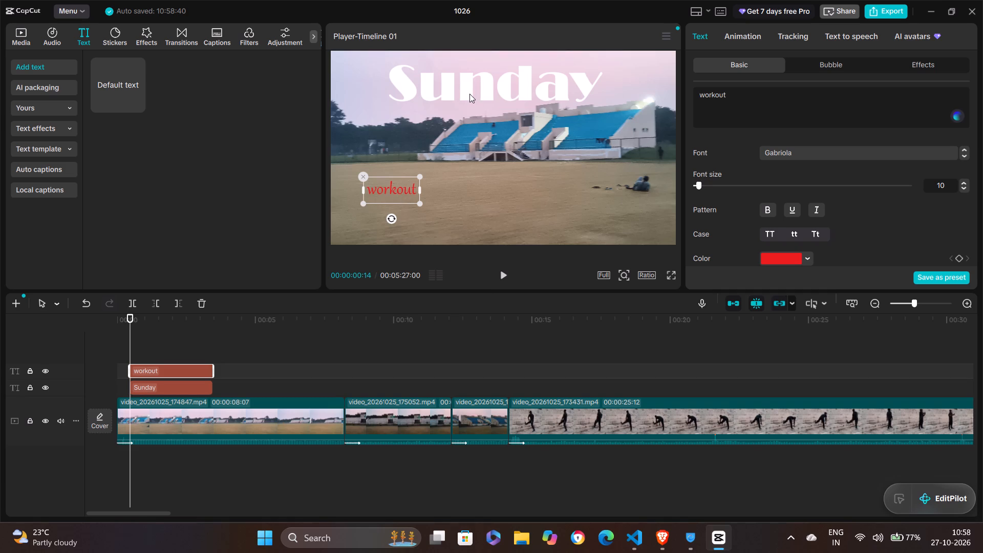
{"action": "left_click_drag", "start_coordinate": [393, 187], "coordinate": [482, 90]}
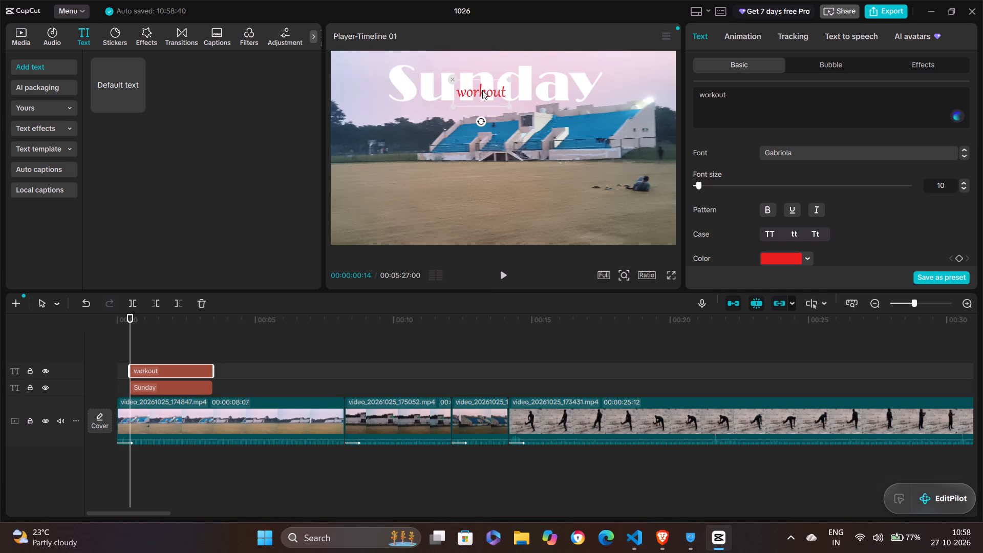
{"action": "left_click_drag", "start_coordinate": [482, 90], "coordinate": [488, 87]}
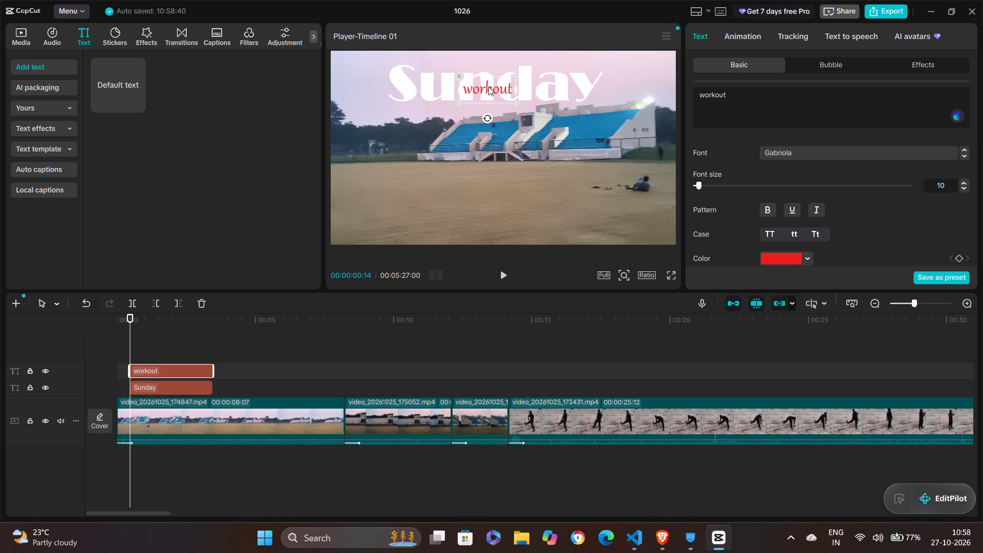
{"action": "left_click", "coordinate": [493, 212]}
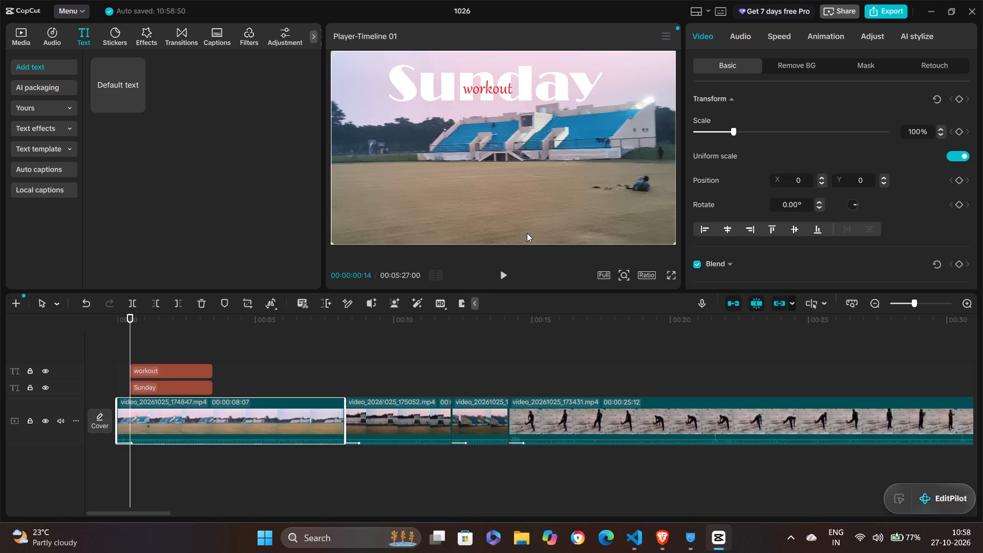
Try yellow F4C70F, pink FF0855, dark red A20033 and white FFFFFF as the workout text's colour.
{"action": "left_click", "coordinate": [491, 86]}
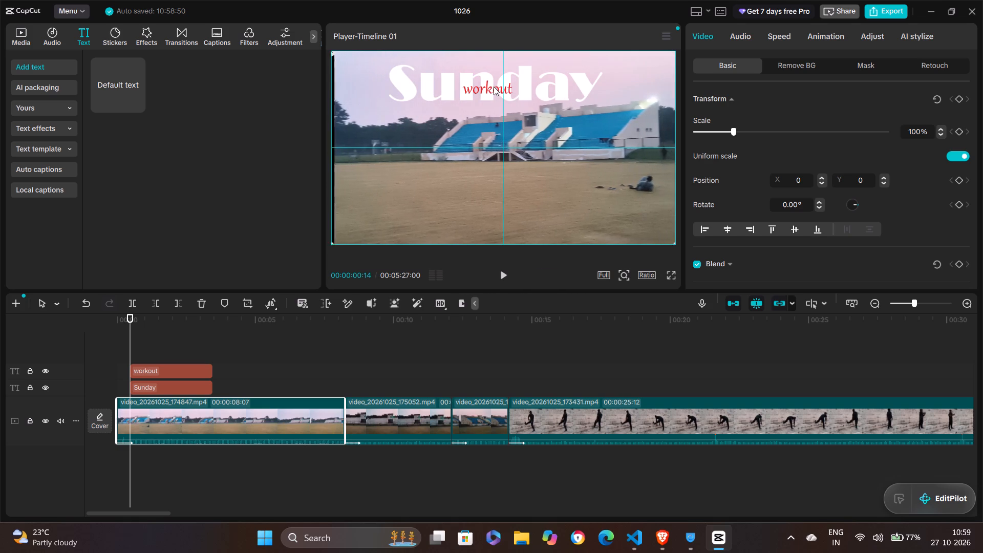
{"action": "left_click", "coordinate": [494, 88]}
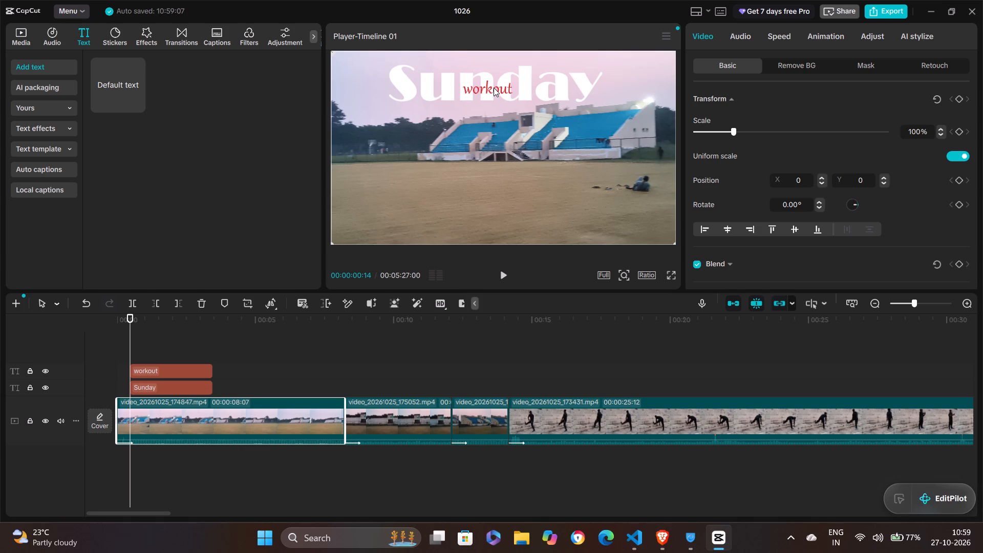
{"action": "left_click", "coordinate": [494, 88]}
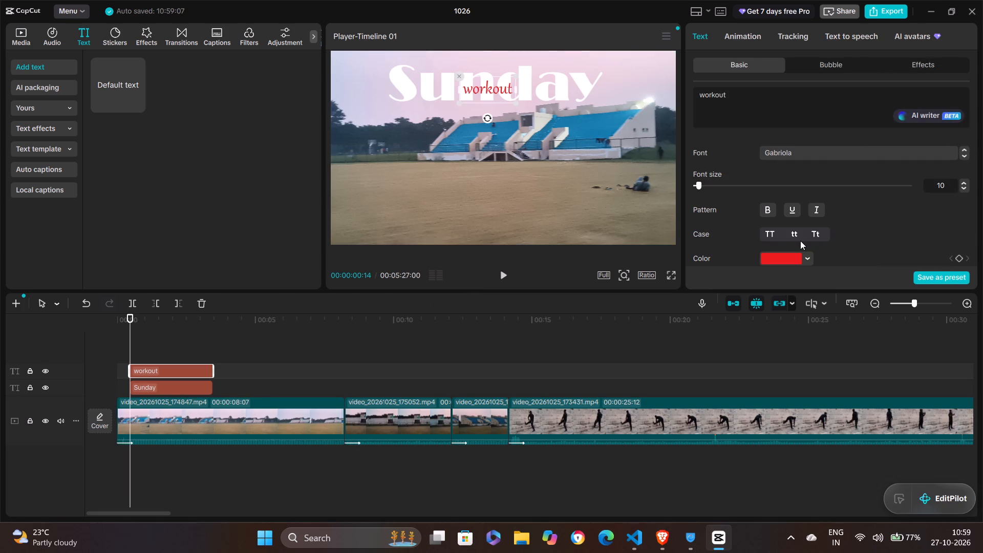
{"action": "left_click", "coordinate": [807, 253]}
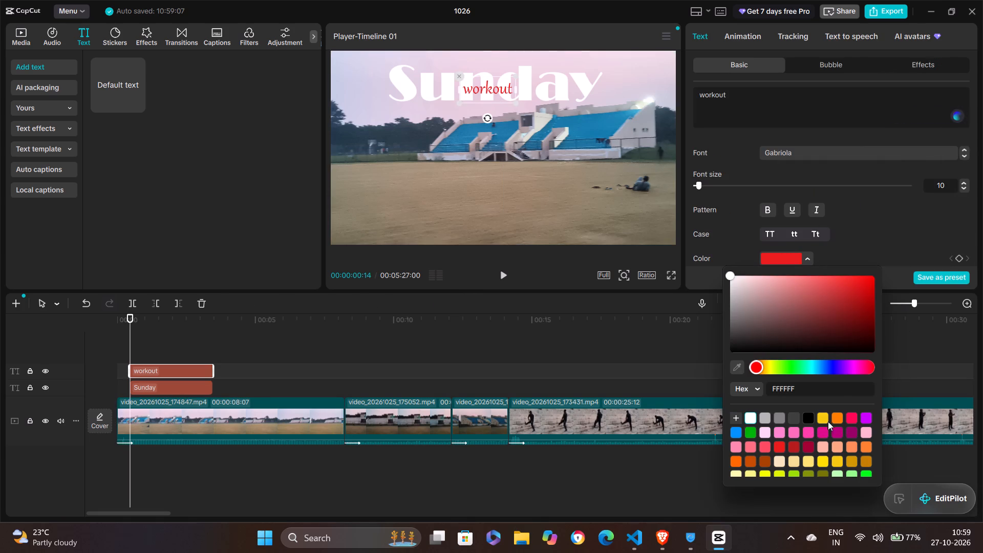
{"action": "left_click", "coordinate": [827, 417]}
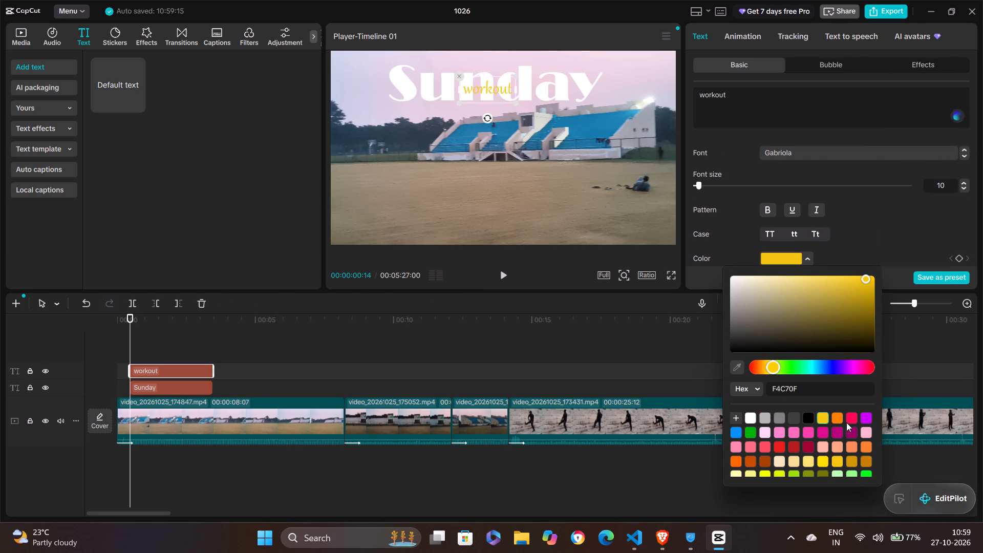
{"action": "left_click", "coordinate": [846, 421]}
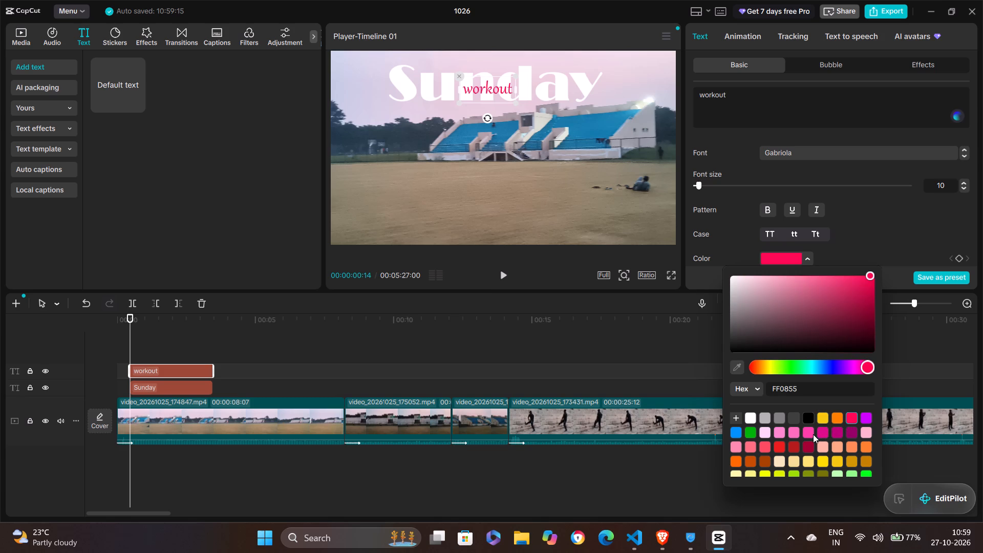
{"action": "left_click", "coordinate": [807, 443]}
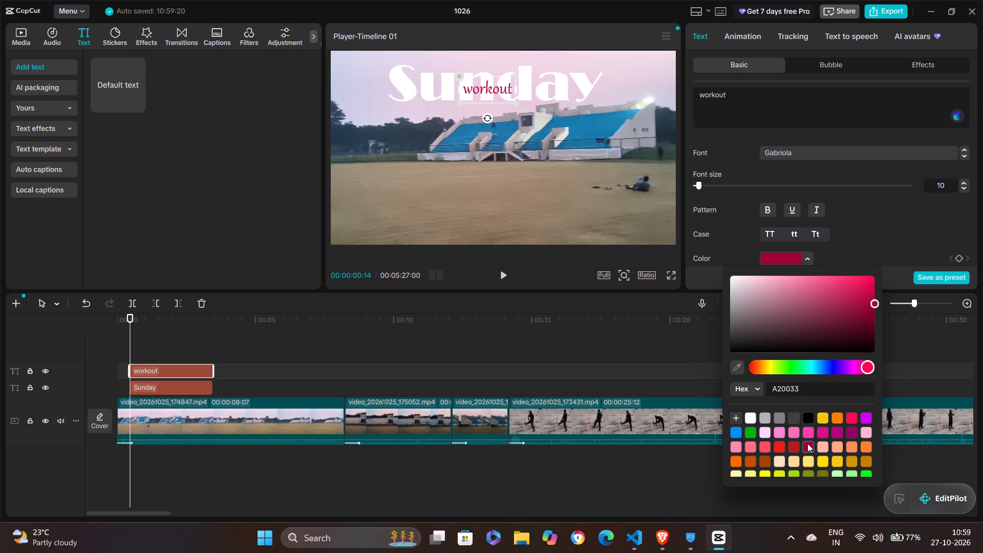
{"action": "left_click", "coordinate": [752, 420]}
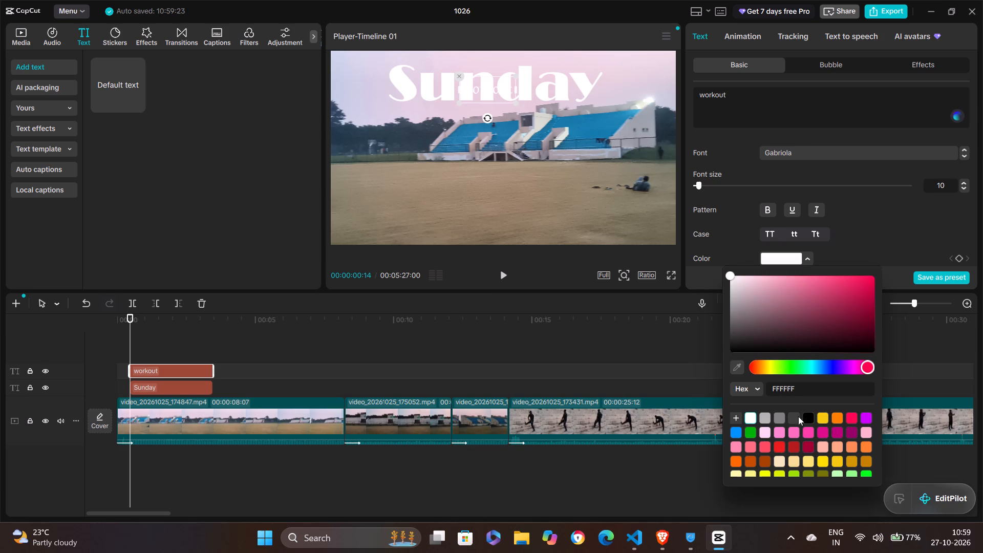
Set the workout text's colour to purple 8100FF after trying green 00FF18, cyan 00FAEF, turquoise 00CFC6 and blue 0066C5.
{"action": "scroll", "coordinate": [806, 445], "scroll_direction": "down", "scroll_amount": 1}
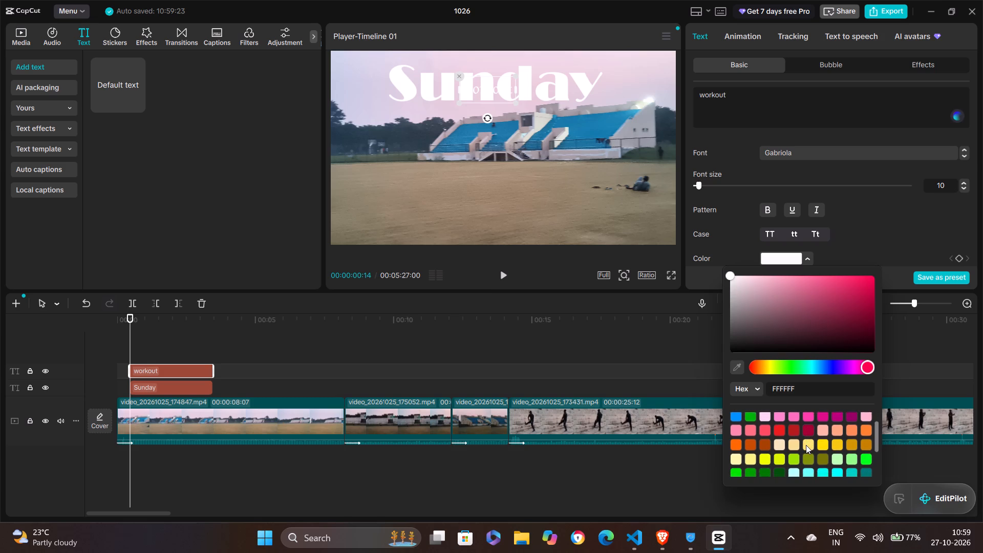
{"action": "scroll", "coordinate": [806, 445], "scroll_direction": "down", "scroll_amount": 2}
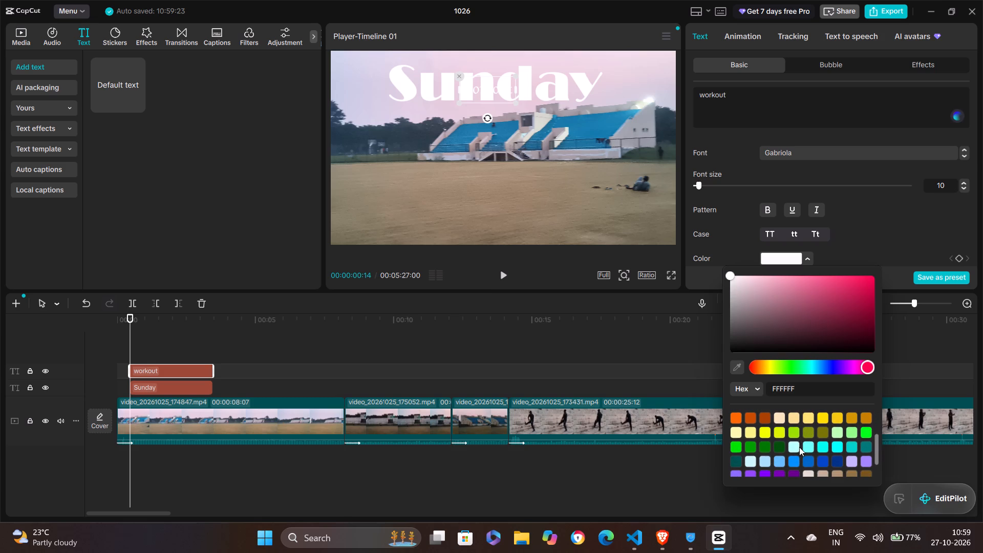
{"action": "left_click", "coordinate": [865, 431]}
{"action": "left_click", "coordinate": [812, 443]}
{"action": "left_click", "coordinate": [828, 446]}
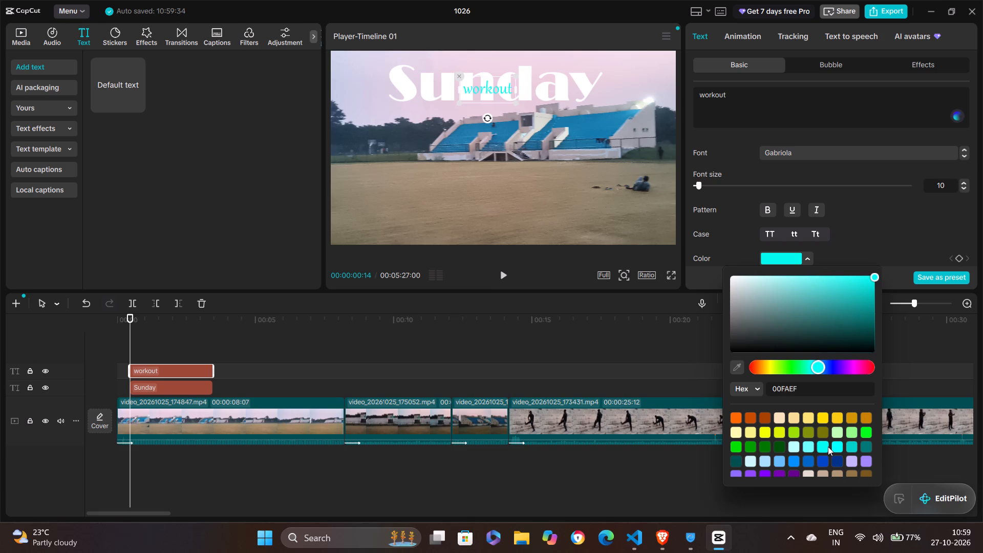
{"action": "left_click", "coordinate": [846, 449]}
{"action": "scroll", "coordinate": [846, 449], "scroll_direction": "down", "scroll_amount": 1}
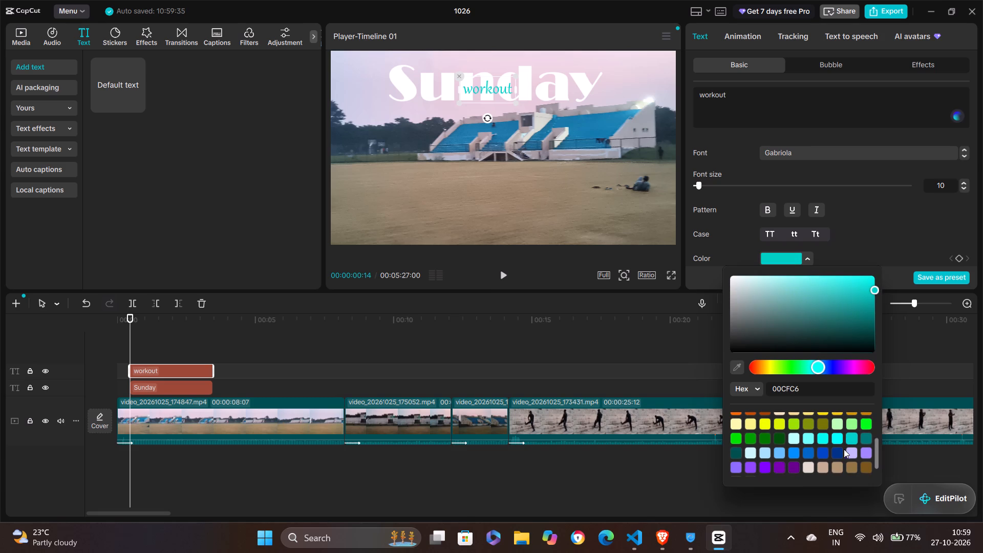
{"action": "left_click", "coordinate": [807, 457]}
{"action": "scroll", "coordinate": [807, 457], "scroll_direction": "down", "scroll_amount": 1}
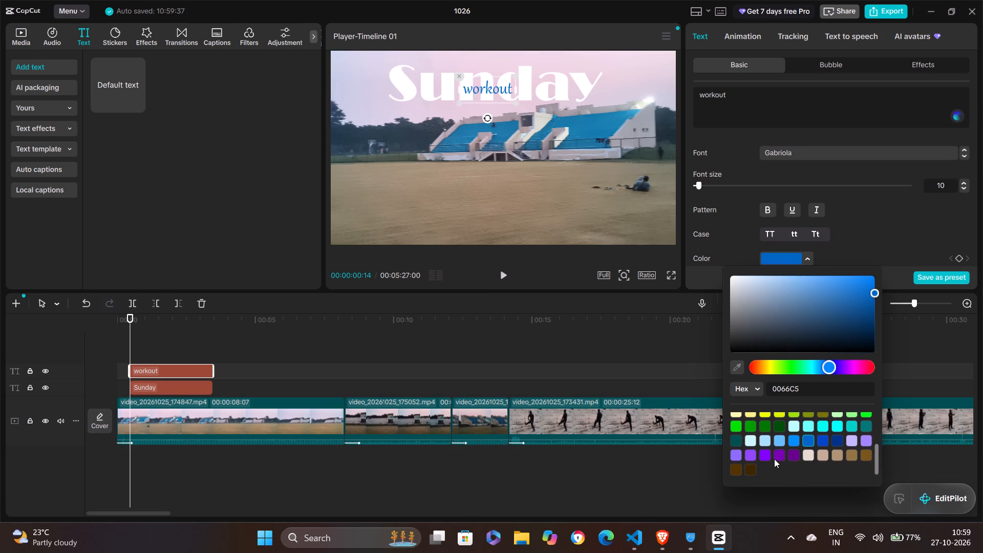
{"action": "left_click", "coordinate": [774, 459]}
{"action": "left_click", "coordinate": [765, 456]}
{"action": "right_click", "coordinate": [765, 456]}
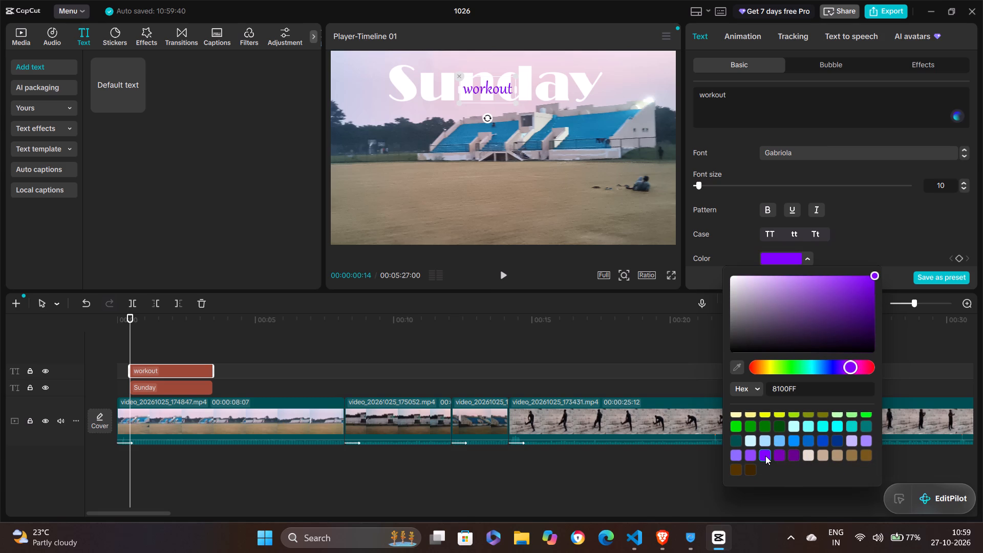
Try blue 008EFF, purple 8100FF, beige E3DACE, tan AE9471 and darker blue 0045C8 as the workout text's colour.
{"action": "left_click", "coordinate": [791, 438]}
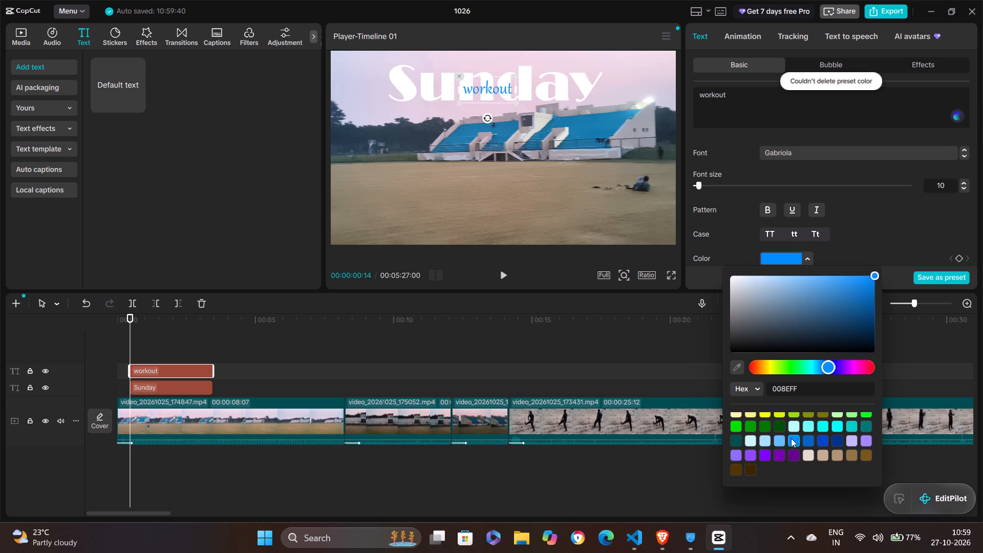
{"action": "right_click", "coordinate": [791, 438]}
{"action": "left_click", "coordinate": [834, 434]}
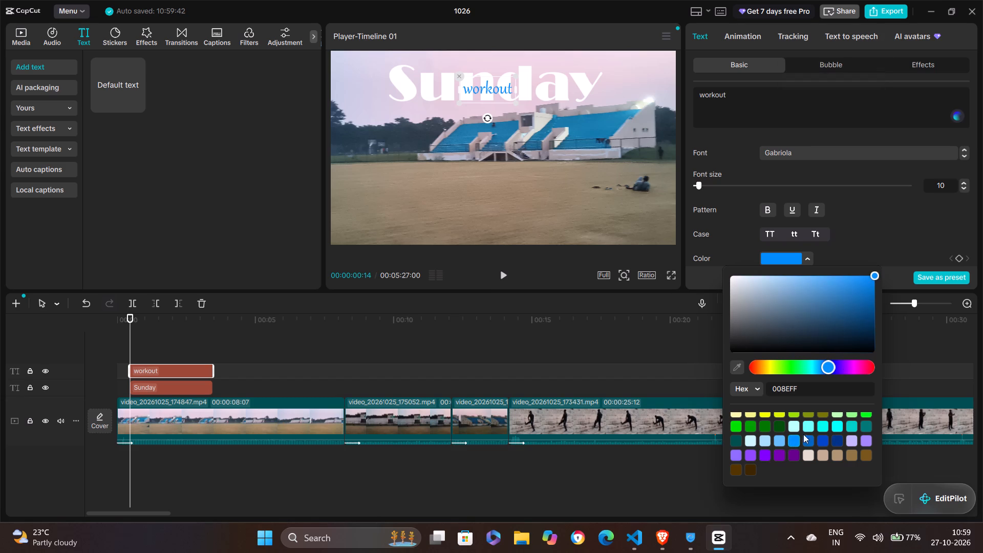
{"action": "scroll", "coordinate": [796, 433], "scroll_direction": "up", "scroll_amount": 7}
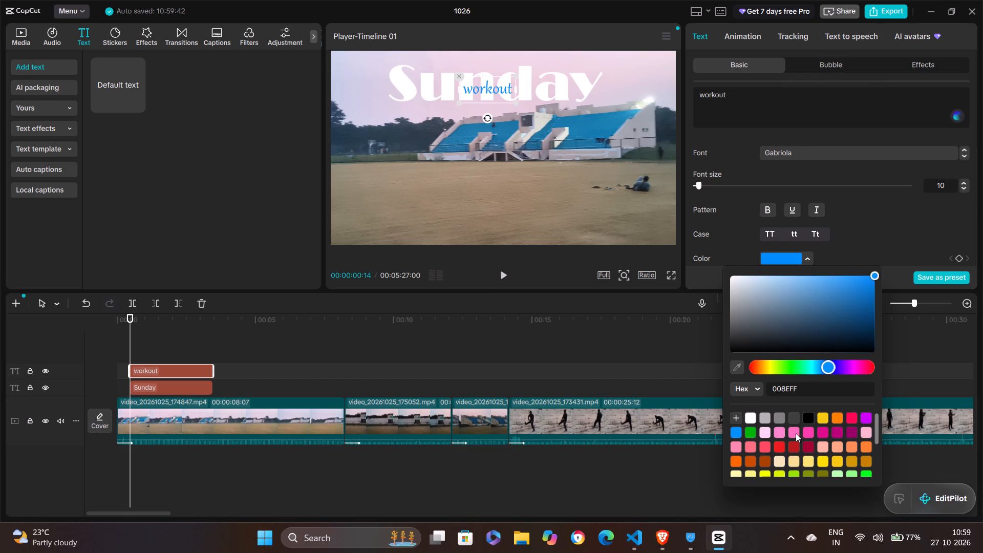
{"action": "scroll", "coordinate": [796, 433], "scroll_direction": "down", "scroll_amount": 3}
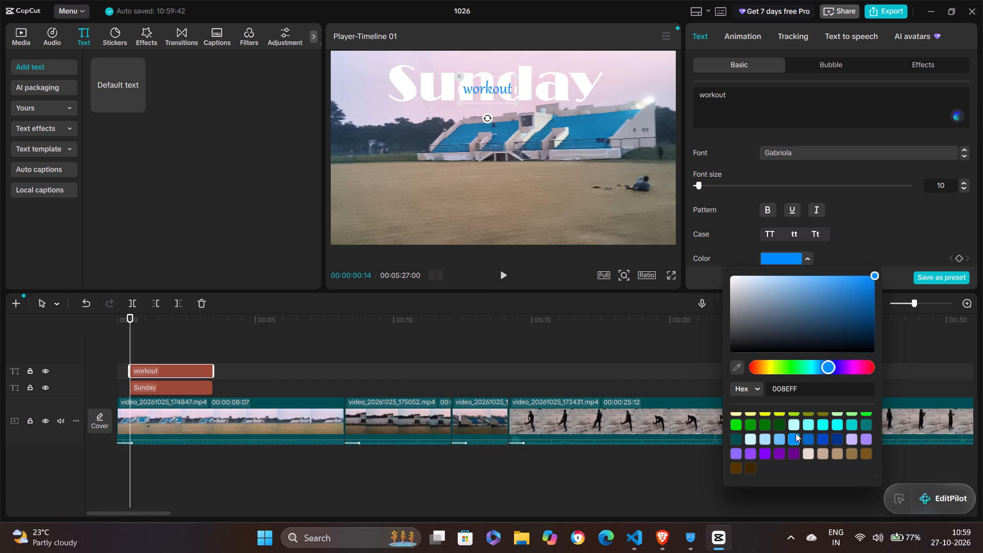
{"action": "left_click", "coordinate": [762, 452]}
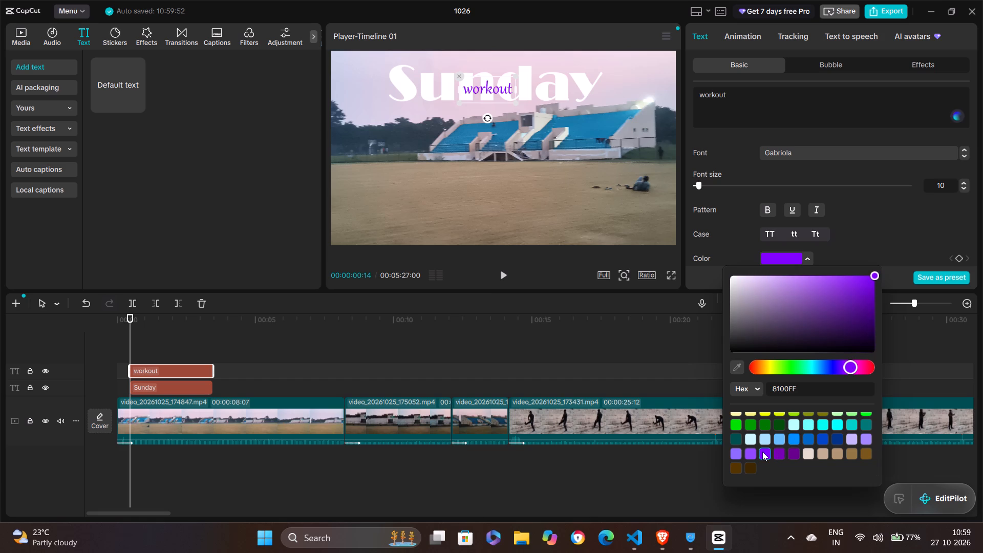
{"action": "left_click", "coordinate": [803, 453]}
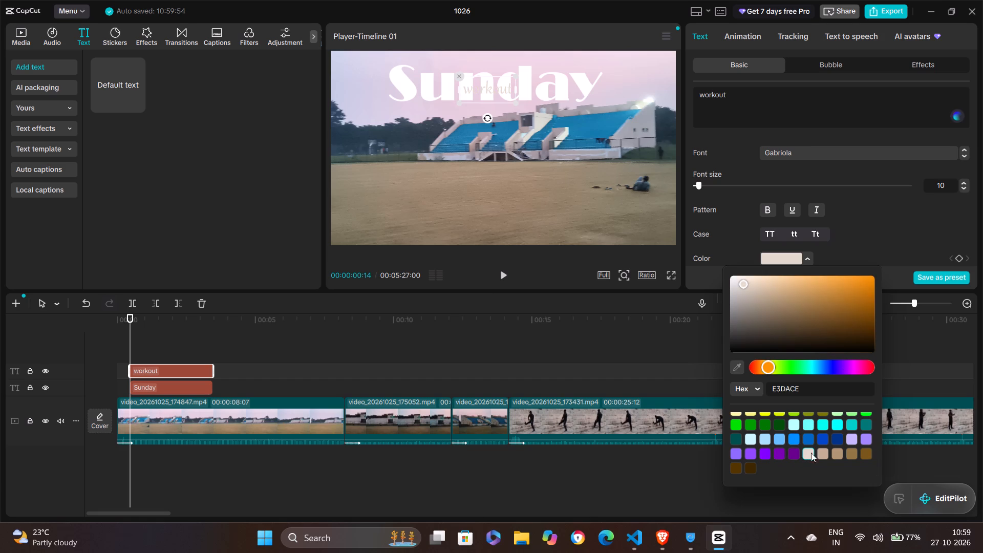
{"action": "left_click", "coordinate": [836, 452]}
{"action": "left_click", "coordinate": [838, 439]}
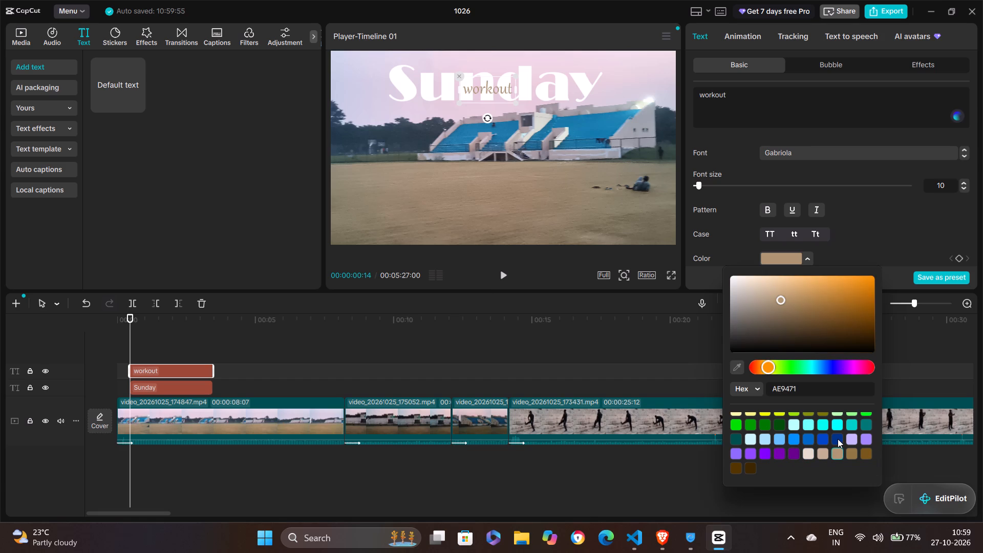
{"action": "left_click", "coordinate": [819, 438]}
Set the workout text's colour to muted blue 5A8FBA, starting from bright blue 008EFF and choosing softer shades.
{"action": "left_click", "coordinate": [799, 435]}
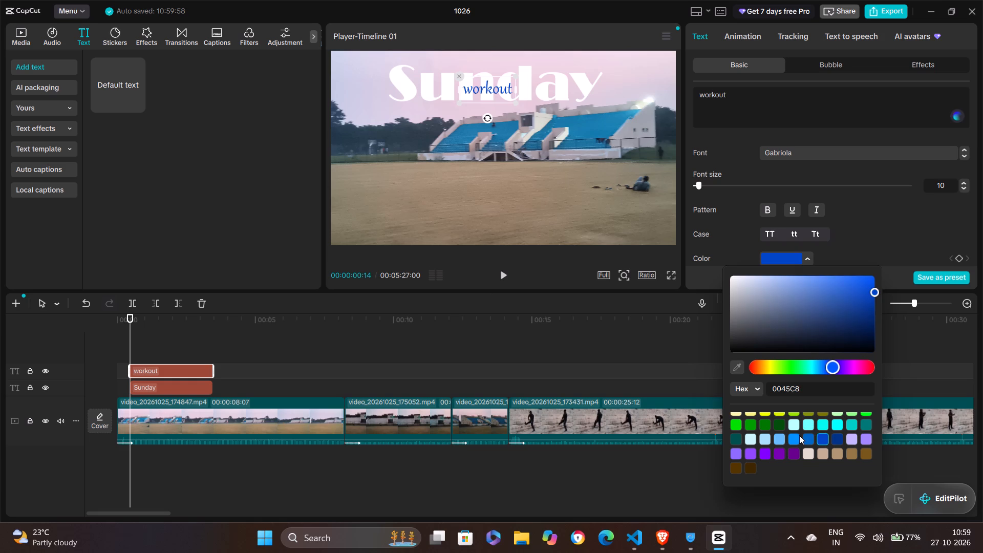
{"action": "left_click", "coordinate": [785, 433]}
{"action": "left_click", "coordinate": [769, 433]}
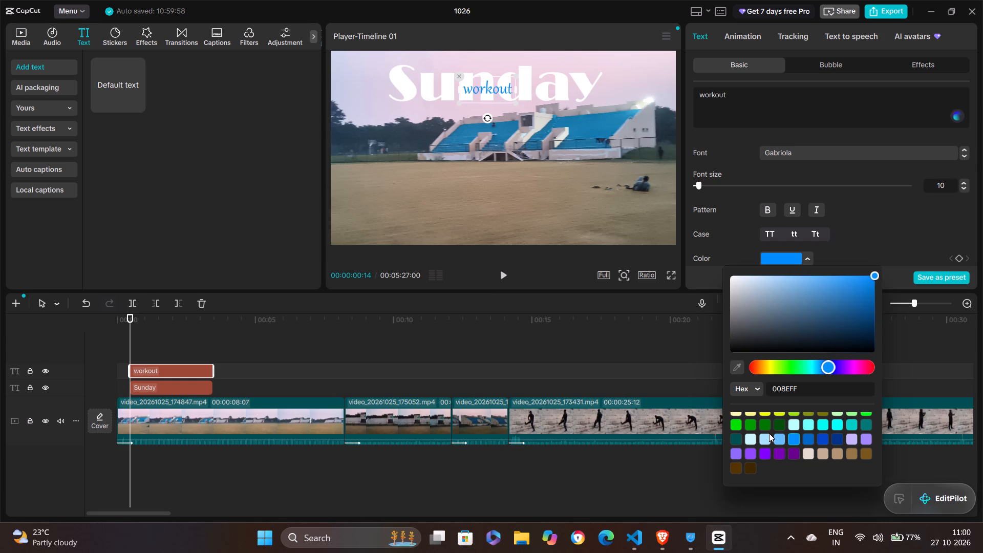
{"action": "left_click", "coordinate": [757, 424]}
{"action": "left_click", "coordinate": [829, 301]}
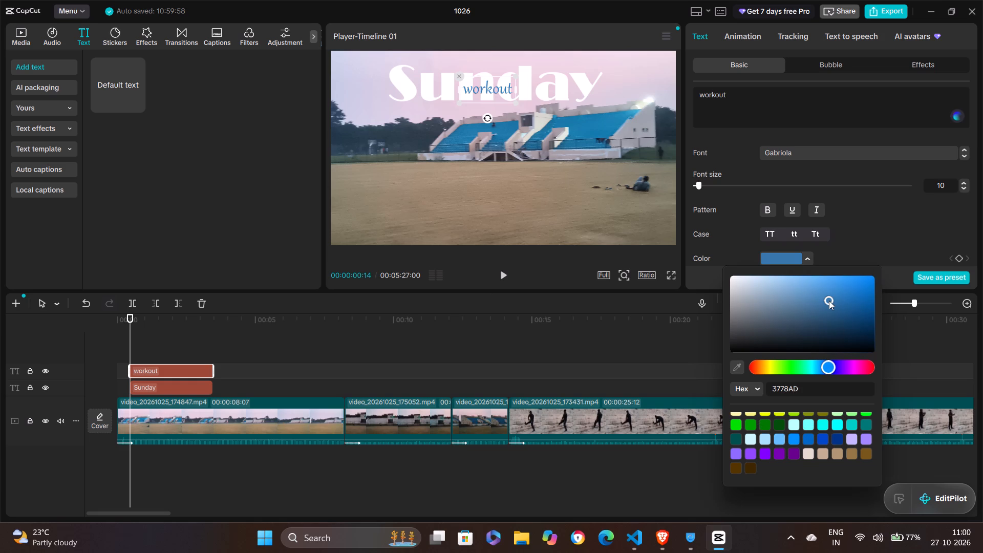
{"action": "left_click", "coordinate": [819, 302]}
{"action": "left_click", "coordinate": [805, 296]}
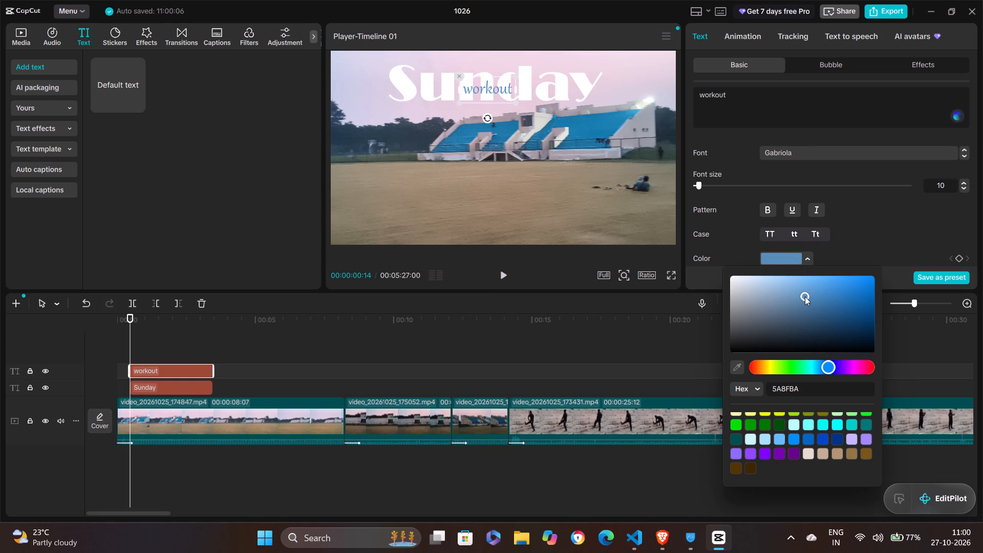
{"action": "left_click", "coordinate": [541, 185]}
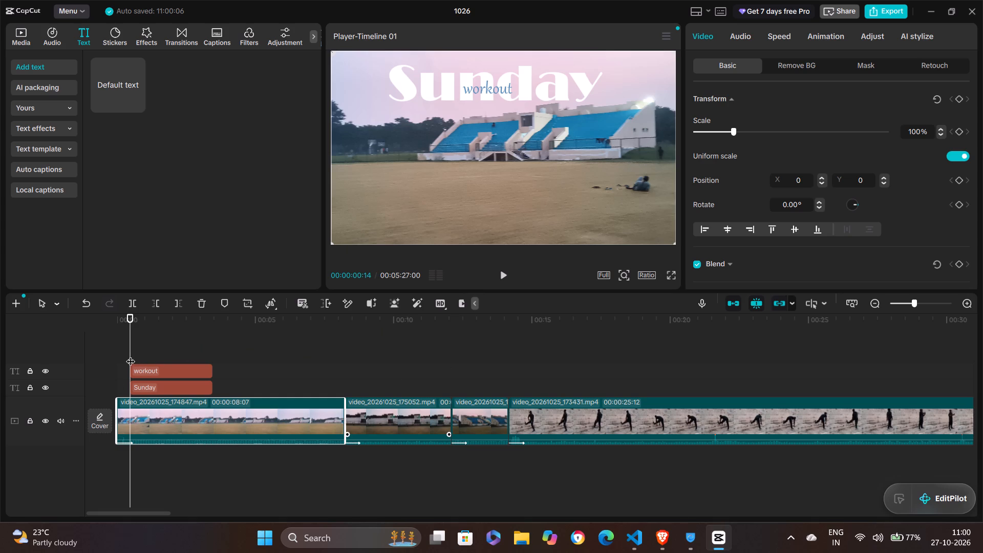
Play the video from the beginning through the Sunday and workout titles to preview them over the first clip.
{"action": "left_click_drag", "start_coordinate": [130, 346], "coordinate": [110, 346]}
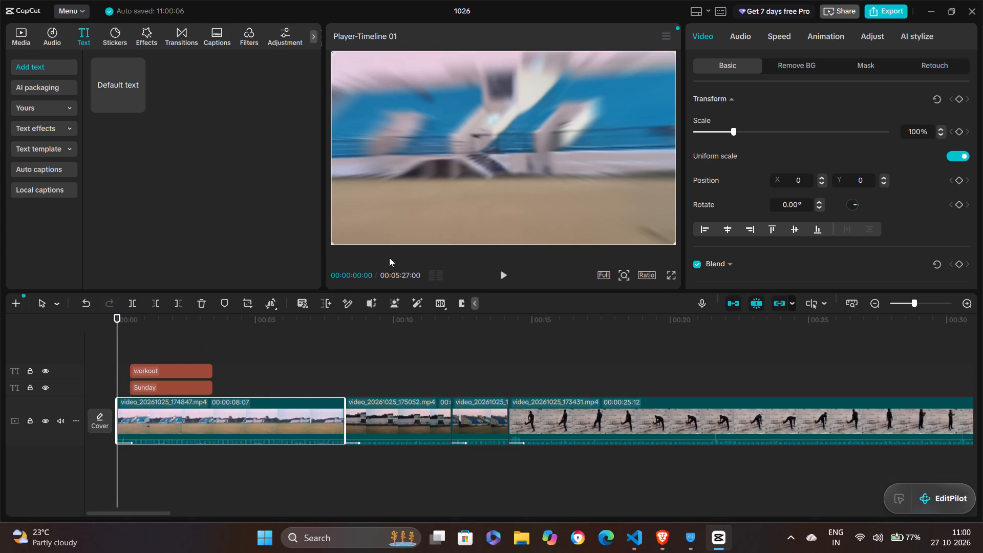
{"action": "left_click", "coordinate": [499, 273]}
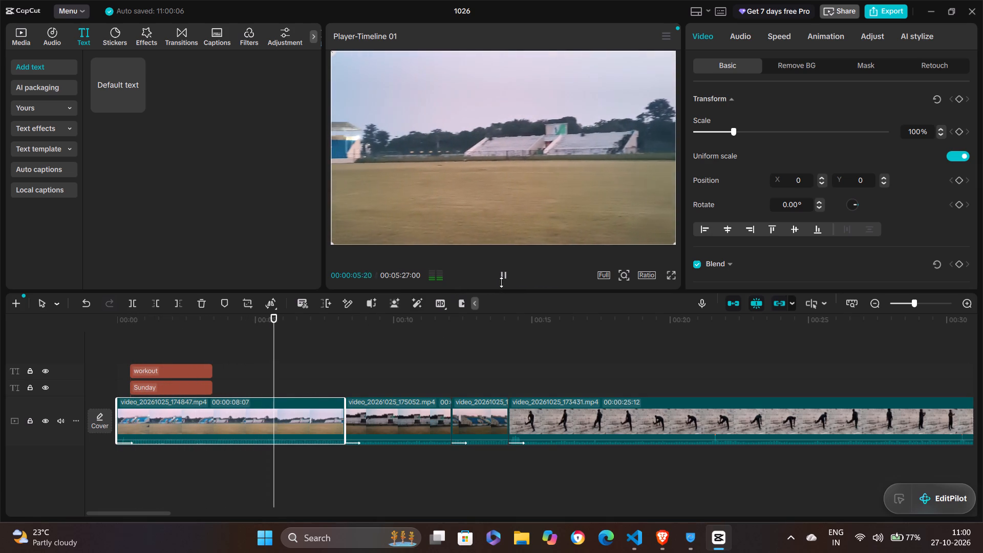
{"action": "left_click", "coordinate": [503, 274]}
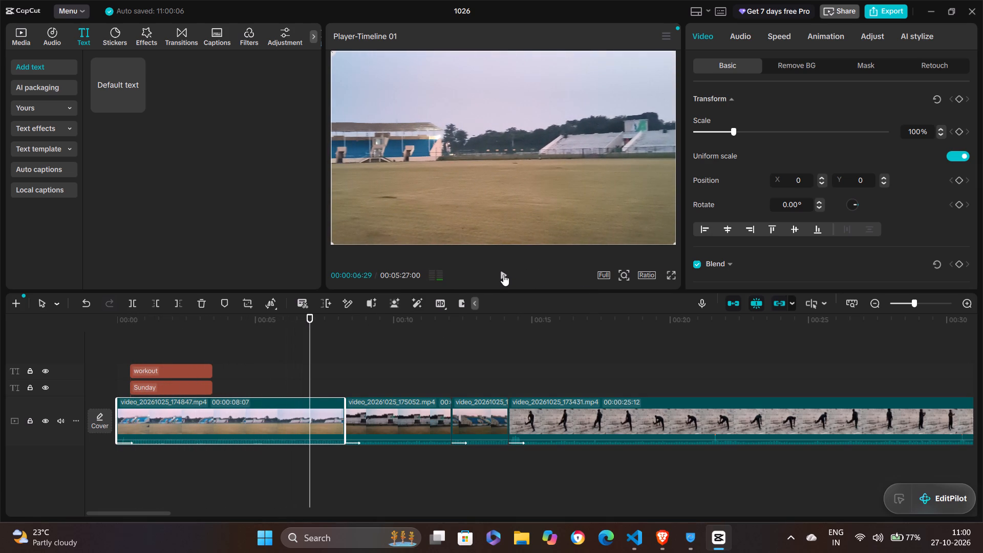
Make the Sunday title bold, with the playhead at the start of the title clips.
{"action": "left_click", "coordinate": [176, 372]}
{"action": "left_click", "coordinate": [166, 389]}
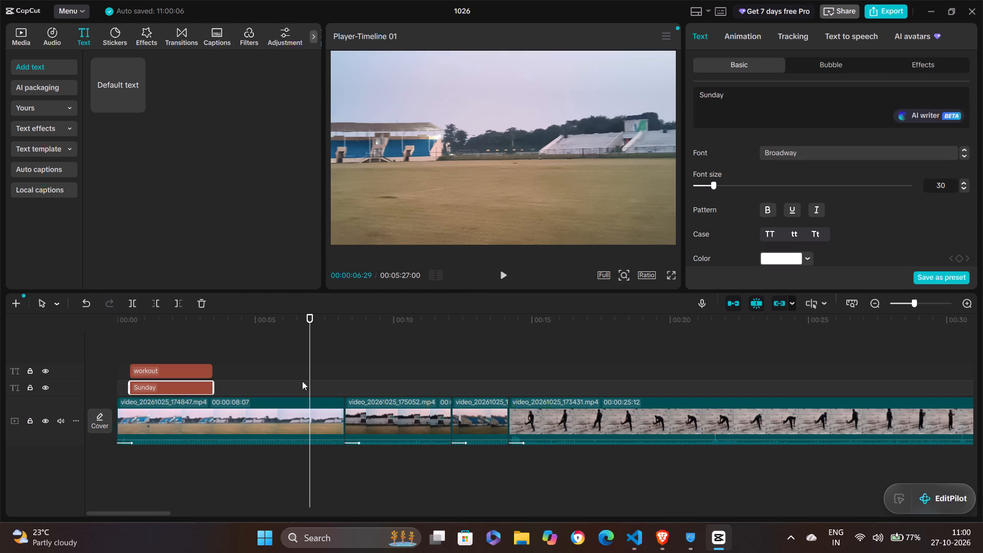
{"action": "left_click_drag", "start_coordinate": [309, 367], "coordinate": [127, 363]}
{"action": "left_click", "coordinate": [429, 86]}
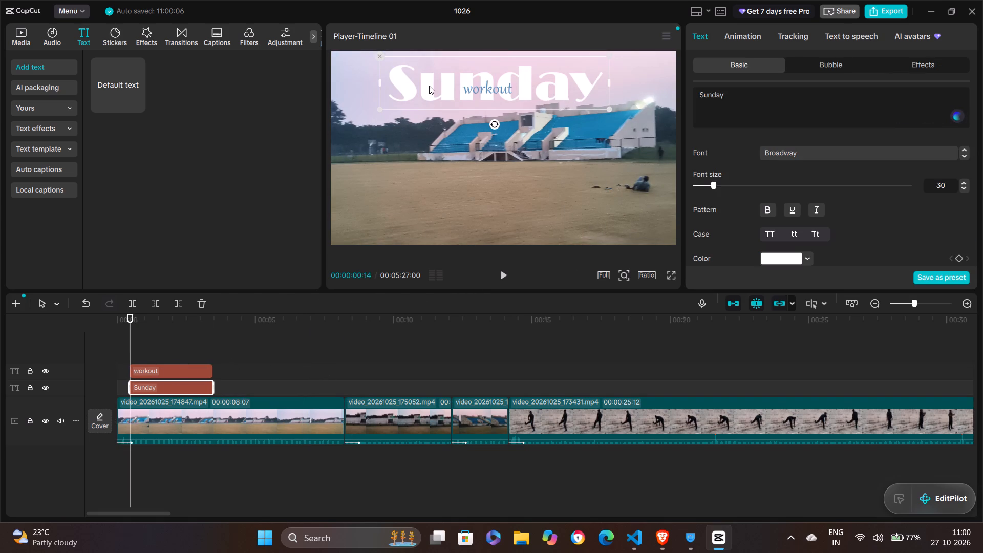
{"action": "scroll", "coordinate": [796, 166], "scroll_direction": "down", "scroll_amount": 1}
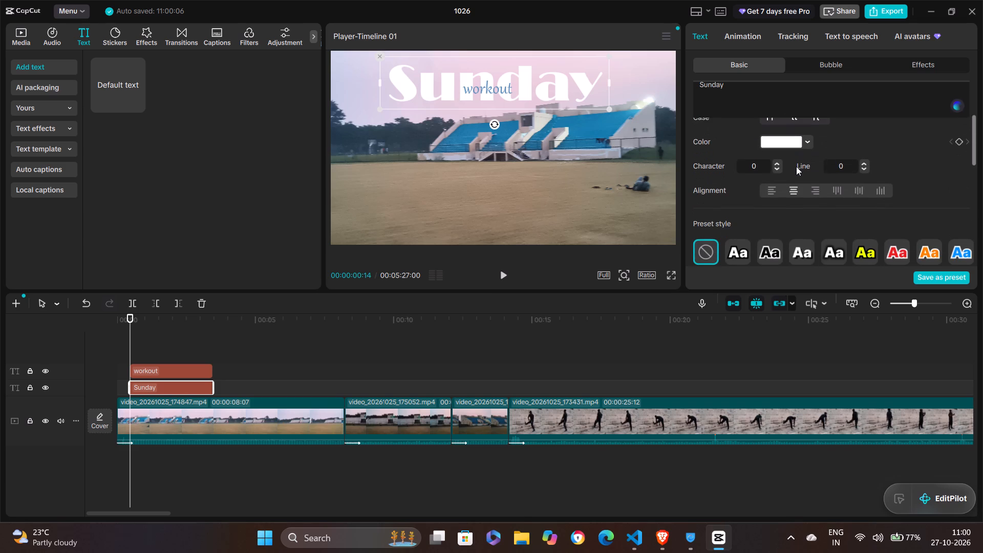
{"action": "scroll", "coordinate": [808, 162], "scroll_direction": "up", "scroll_amount": 1}
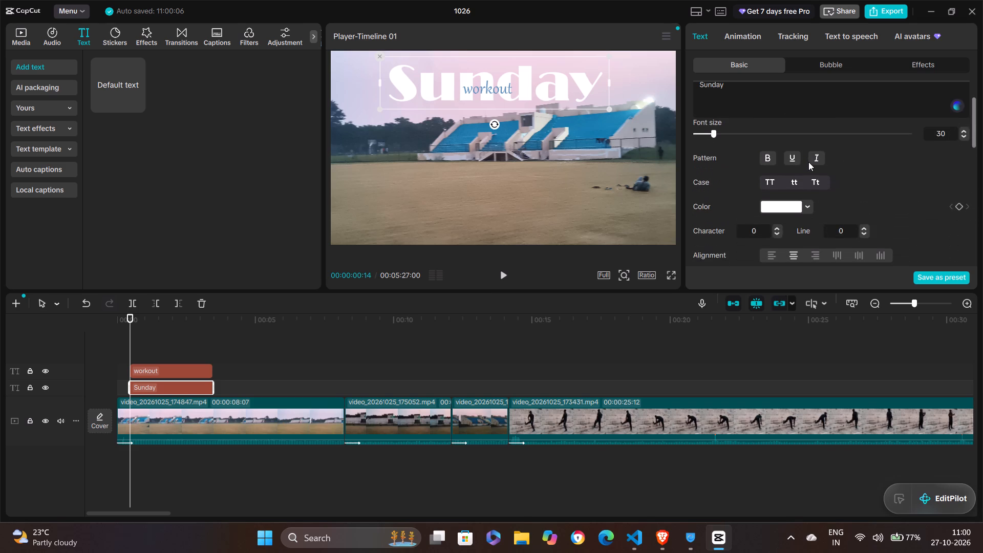
{"action": "left_click", "coordinate": [768, 161]}
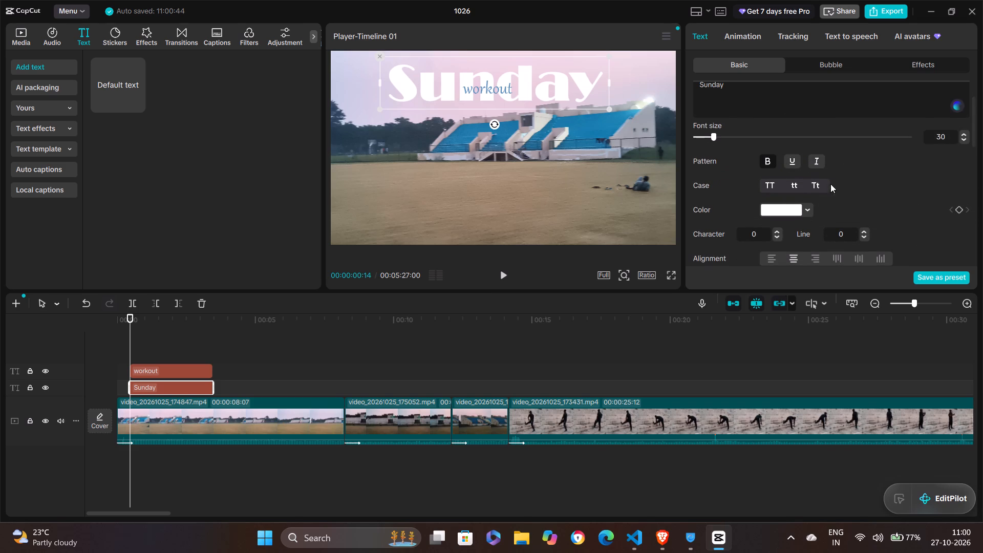
Set the Sunday title's colour to white FFFFFF.
{"action": "left_click", "coordinate": [805, 208]}
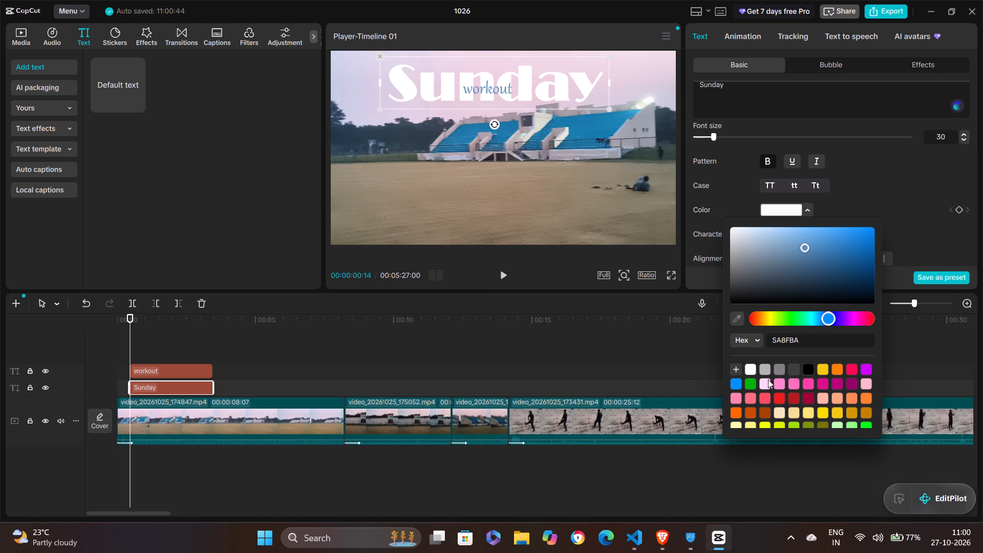
{"action": "left_click", "coordinate": [753, 370]}
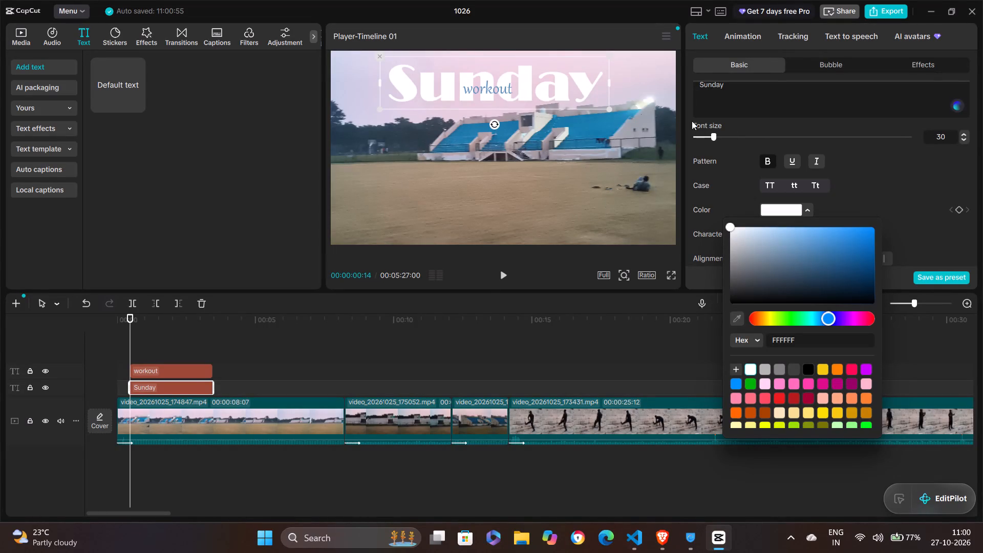
{"action": "left_click", "coordinate": [587, 182]}
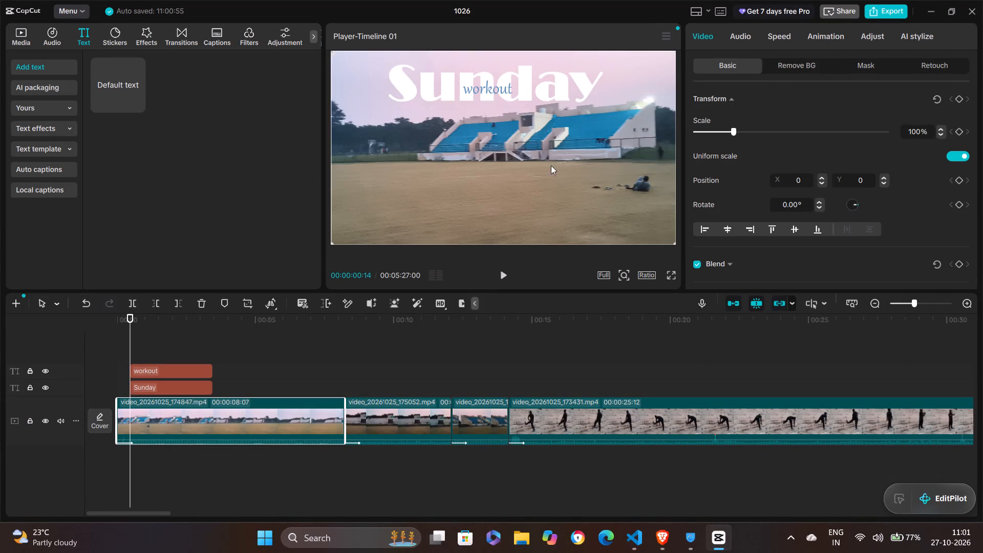
Look through the first video clip's basic settings, from Transform and Blend down to Motion blur and Canvas.
{"action": "left_click", "coordinate": [870, 543]}
{"action": "scroll", "coordinate": [760, 179], "scroll_direction": "up", "scroll_amount": 1}
{"action": "scroll", "coordinate": [793, 113], "scroll_direction": "up", "scroll_amount": 1}
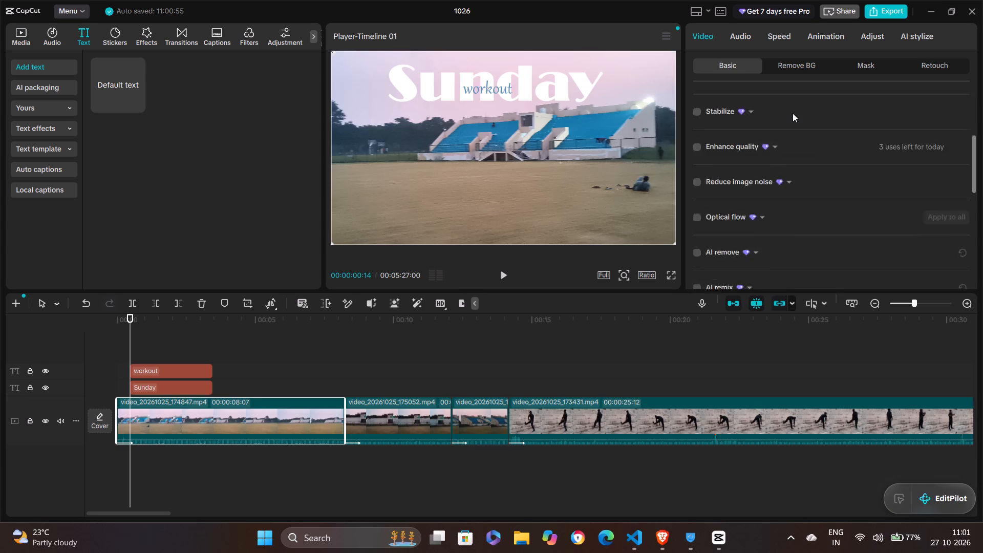
{"action": "scroll", "coordinate": [793, 113], "scroll_direction": "up", "scroll_amount": 1}
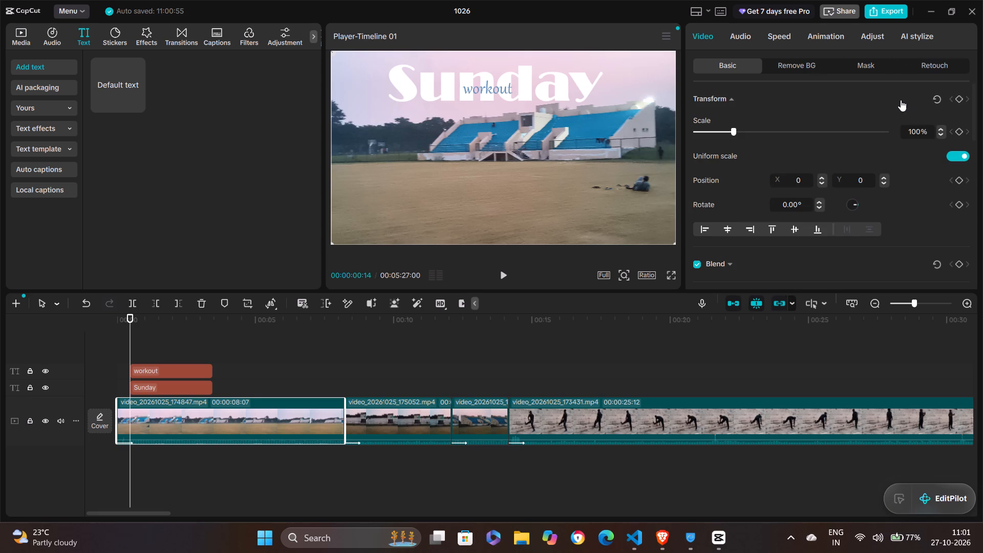
{"action": "left_click", "coordinate": [732, 98]}
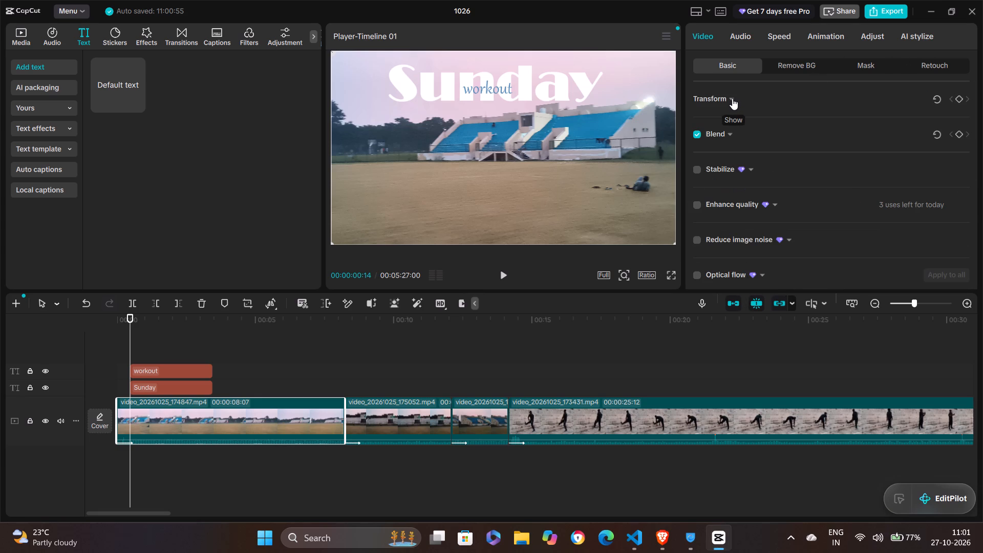
{"action": "scroll", "coordinate": [738, 172], "scroll_direction": "down", "scroll_amount": 1}
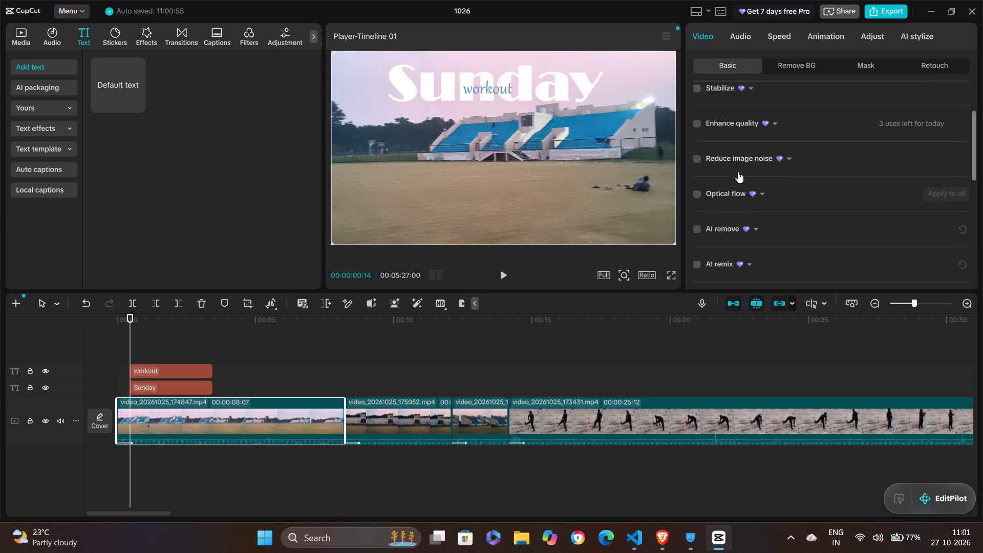
{"action": "scroll", "coordinate": [738, 172], "scroll_direction": "down", "scroll_amount": 2}
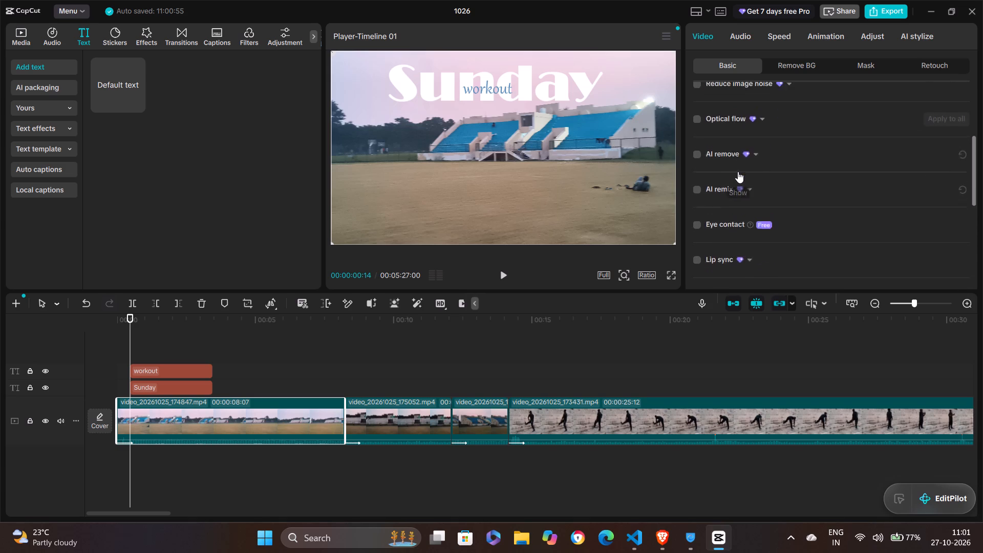
{"action": "scroll", "coordinate": [738, 172], "scroll_direction": "down", "scroll_amount": 1}
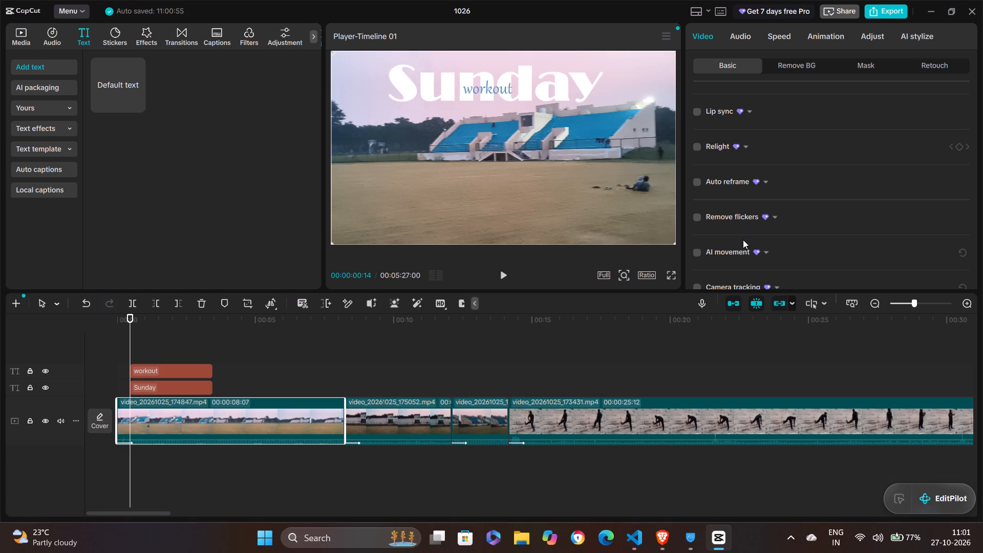
{"action": "scroll", "coordinate": [743, 240], "scroll_direction": "down", "scroll_amount": 1}
{"action": "scroll", "coordinate": [743, 240], "scroll_direction": "up", "scroll_amount": 1}
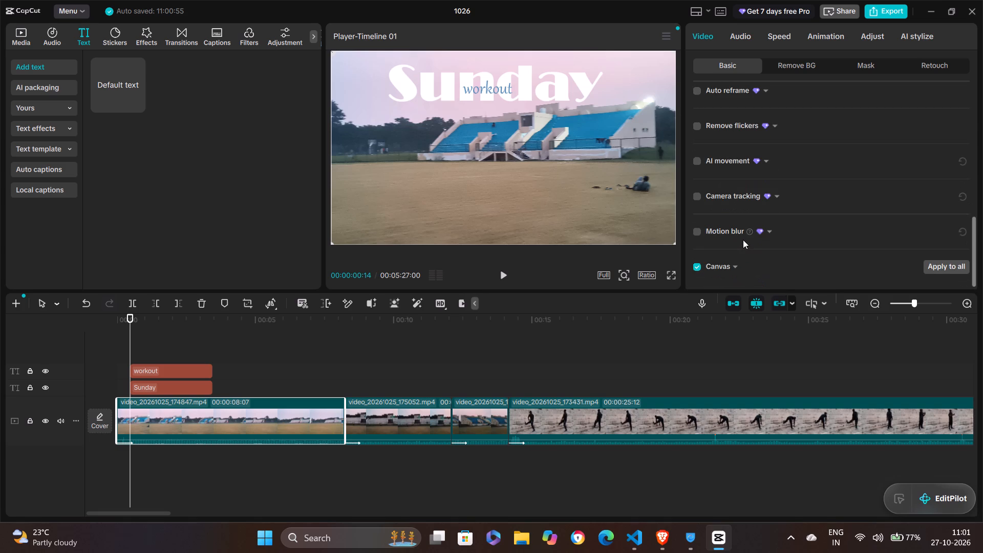
{"action": "scroll", "coordinate": [743, 240], "scroll_direction": "up", "scroll_amount": 3}
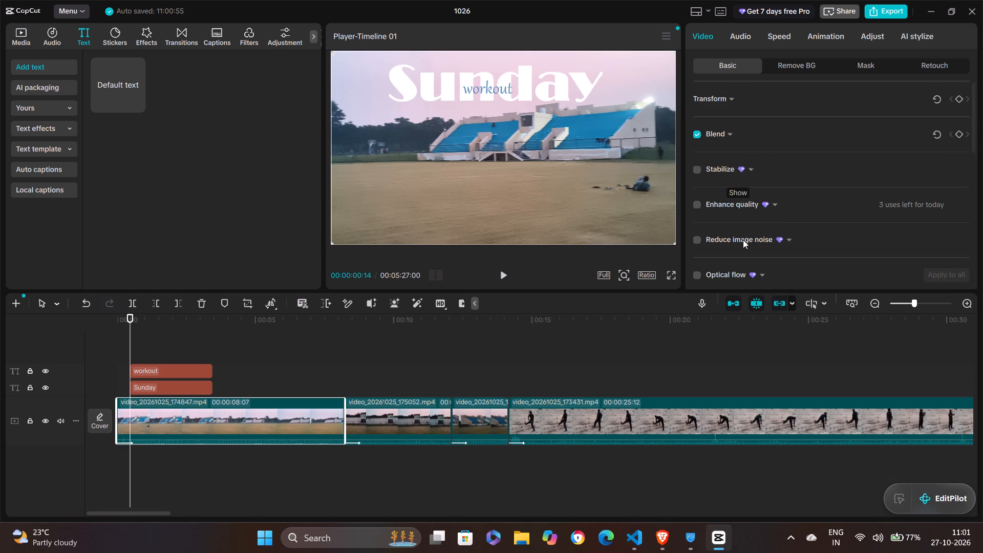
{"action": "left_click", "coordinate": [728, 96]}
{"action": "scroll", "coordinate": [759, 147], "scroll_direction": "down", "scroll_amount": 1}
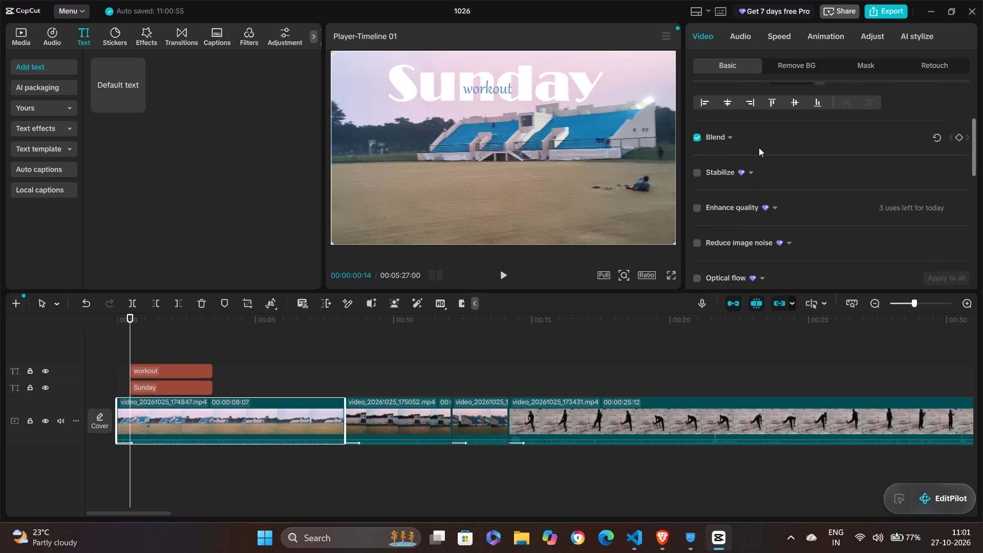
Look through the first video clip's Stabilize and Enhance quality options in its basic video settings.
{"action": "scroll", "coordinate": [759, 147], "scroll_direction": "down", "scroll_amount": 1}
{"action": "left_click", "coordinate": [751, 166]}
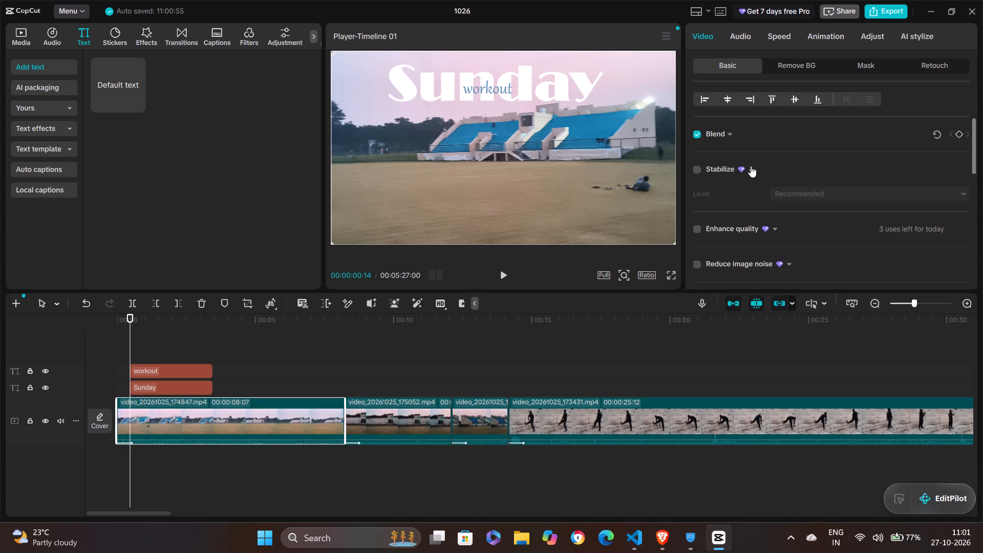
{"action": "left_click", "coordinate": [750, 167]}
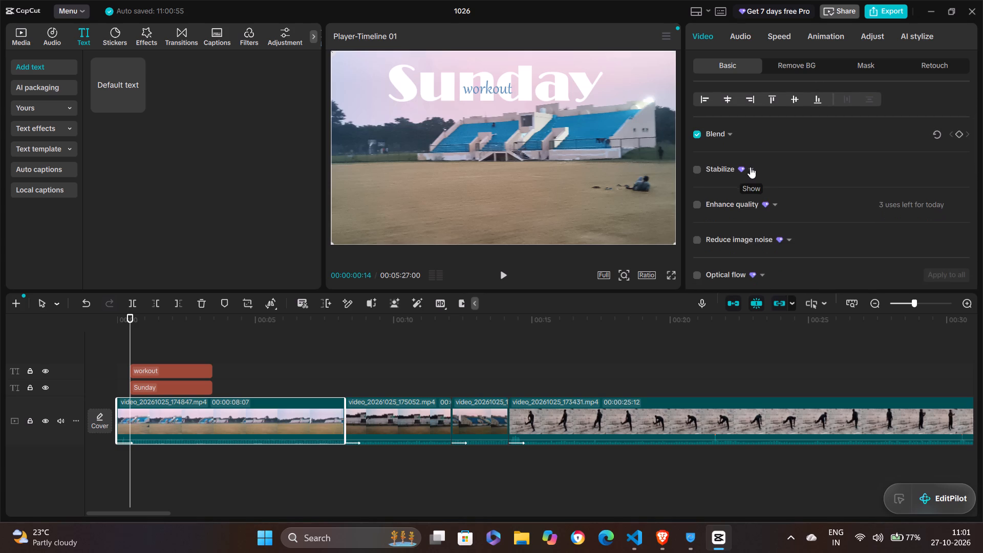
{"action": "left_click", "coordinate": [776, 201]}
{"action": "left_click", "coordinate": [776, 201]}
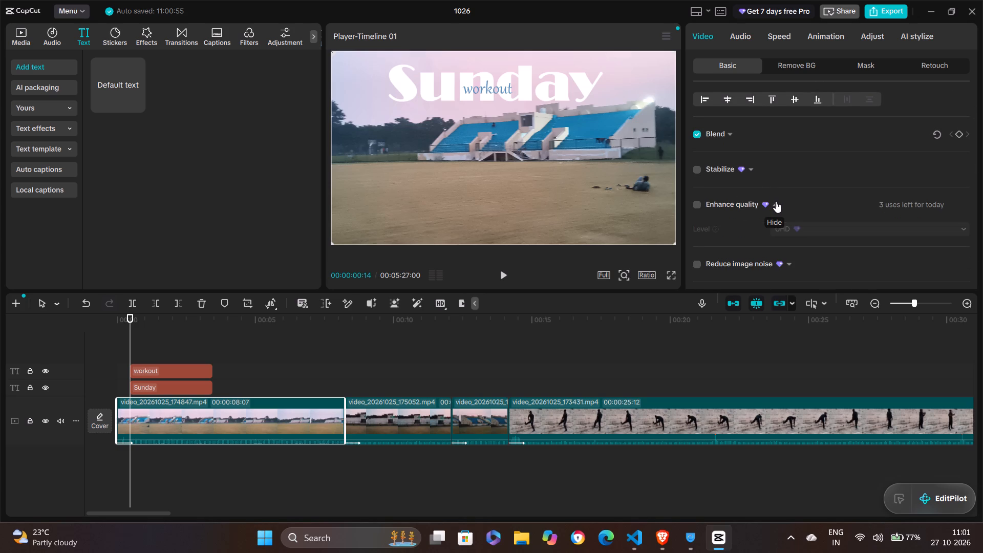
{"action": "scroll", "coordinate": [741, 211], "scroll_direction": "down", "scroll_amount": 1}
{"action": "scroll", "coordinate": [741, 211], "scroll_direction": "up", "scroll_amount": 3}
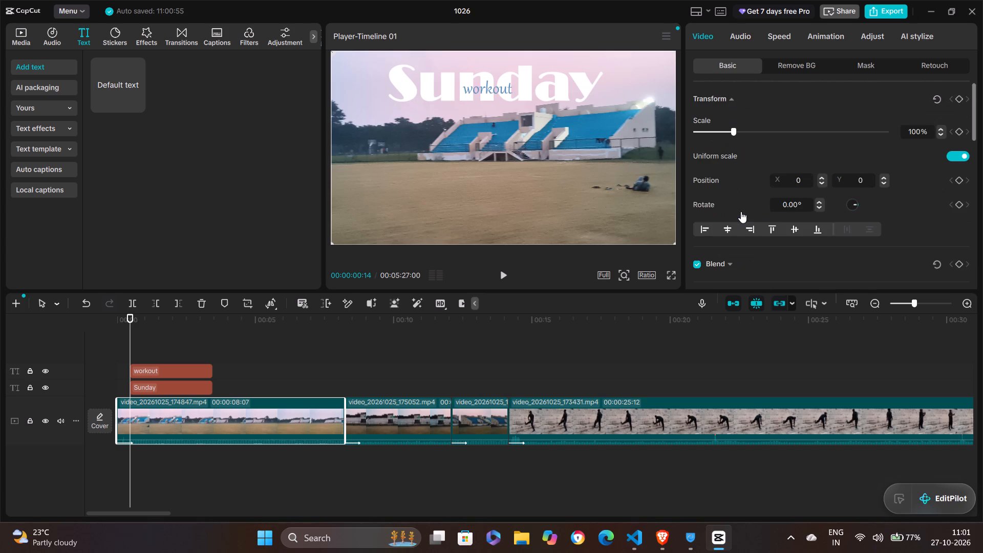
{"action": "left_click", "coordinate": [583, 162]}
Extend the workout title so it ends where the first video clip ends.
{"action": "left_click_drag", "start_coordinate": [130, 336], "coordinate": [212, 343]}
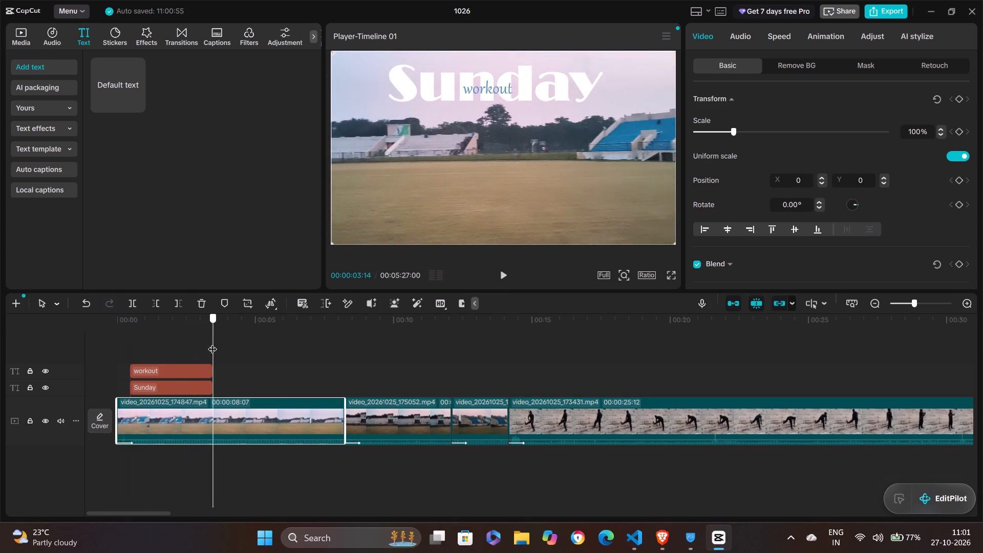
{"action": "left_click_drag", "start_coordinate": [212, 343], "coordinate": [151, 359]}
{"action": "left_click", "coordinate": [151, 359]}
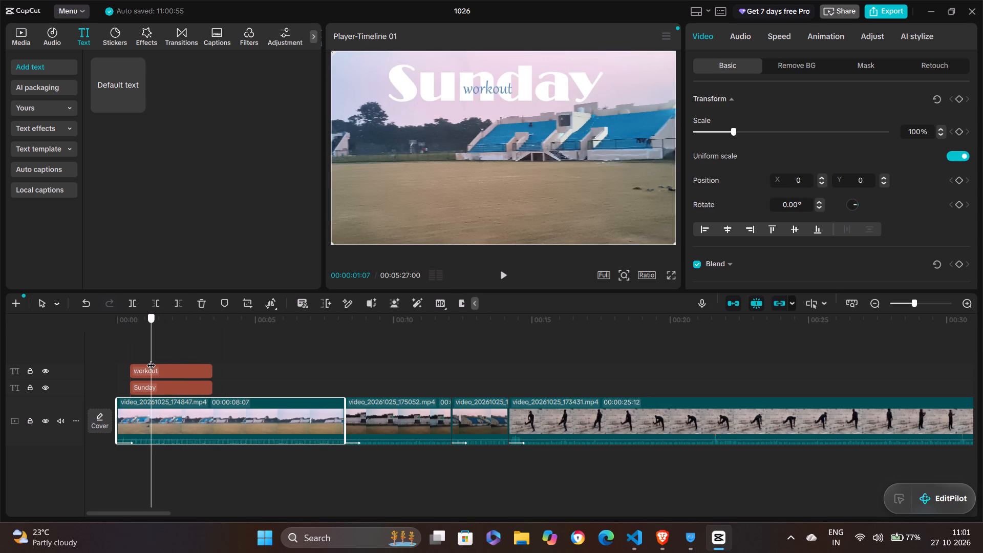
{"action": "left_click", "coordinate": [183, 370]}
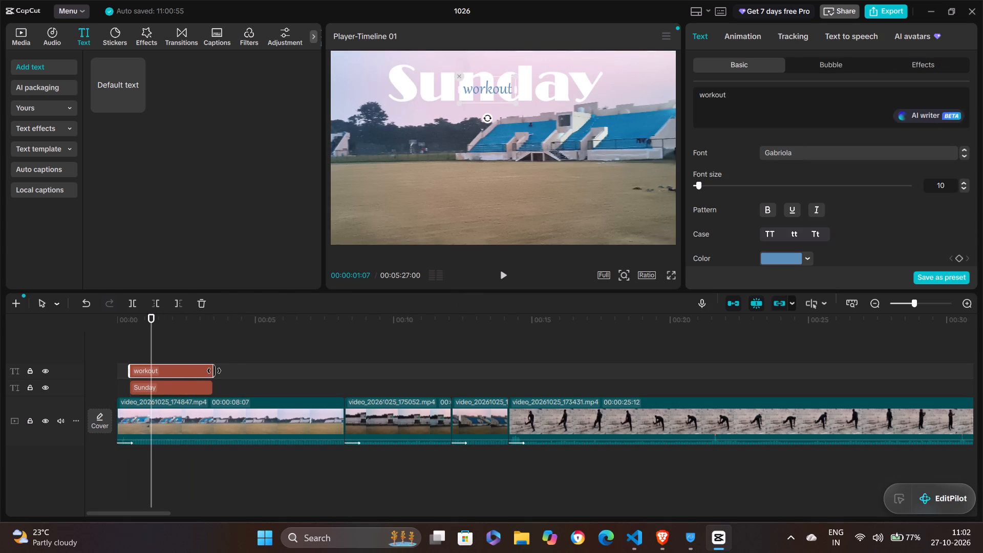
{"action": "left_click_drag", "start_coordinate": [214, 371], "coordinate": [348, 381]}
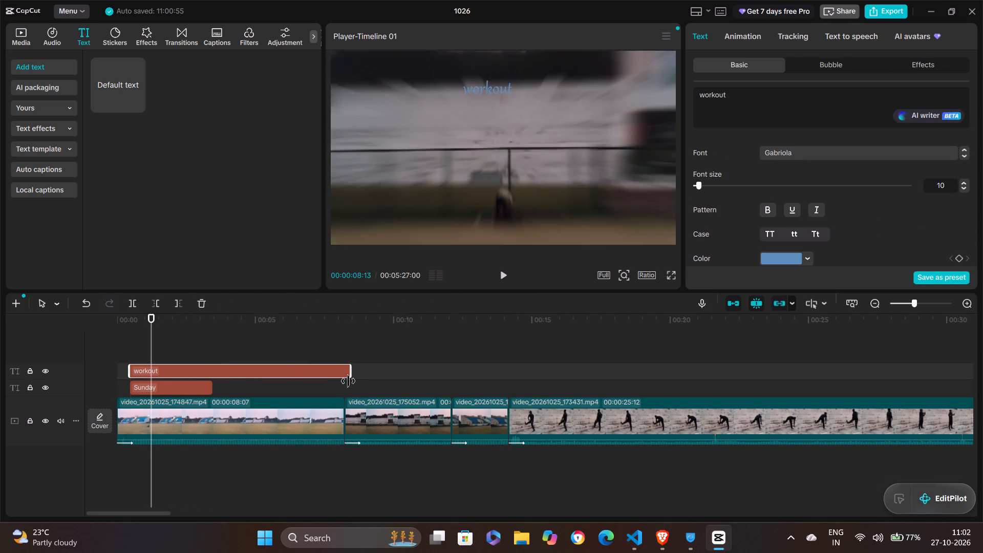
{"action": "left_click_drag", "start_coordinate": [348, 381], "coordinate": [346, 386]}
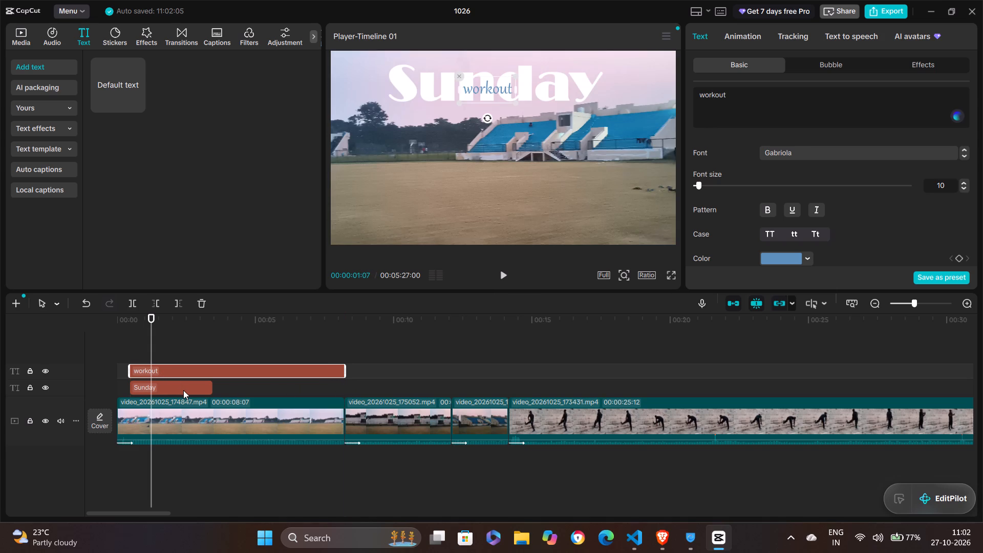
Extend the Sunday title so it also ends at the end of the first video clip.
{"action": "left_click", "coordinate": [183, 390]}
{"action": "left_click_drag", "start_coordinate": [213, 390], "coordinate": [254, 395]}
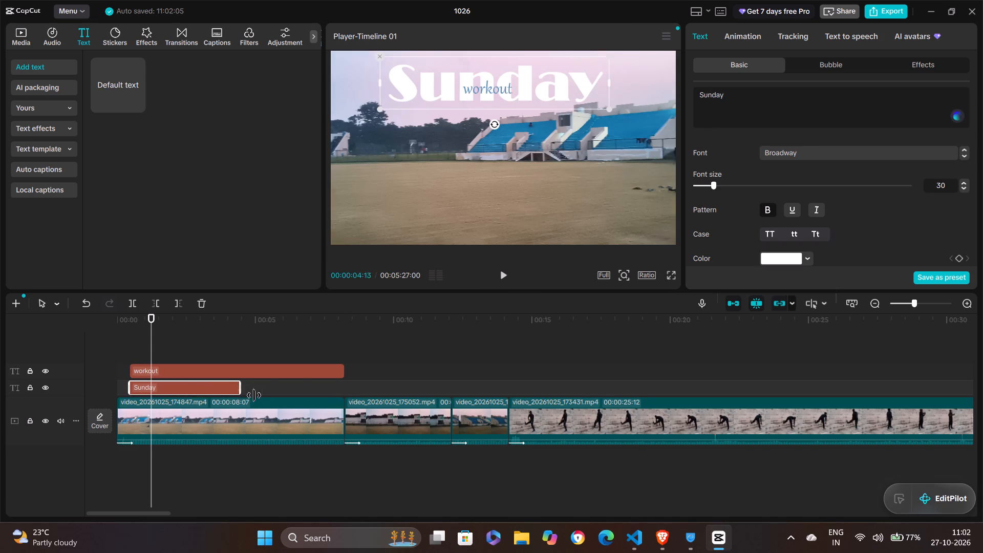
{"action": "left_click_drag", "start_coordinate": [254, 395], "coordinate": [342, 395]}
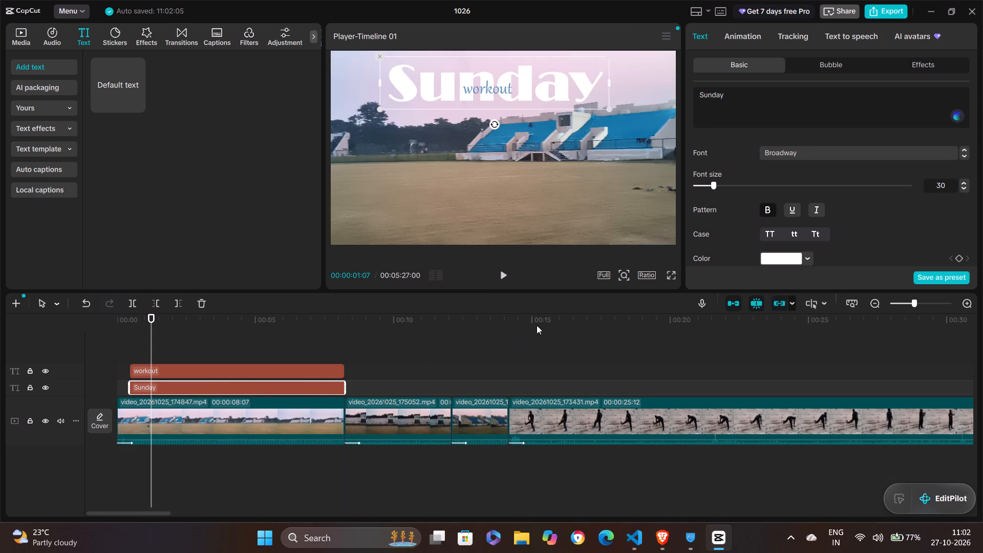
Play the video from the extended titles through the stadium clips into the stretching clip, to about 19 seconds.
{"action": "left_click", "coordinate": [502, 275]}
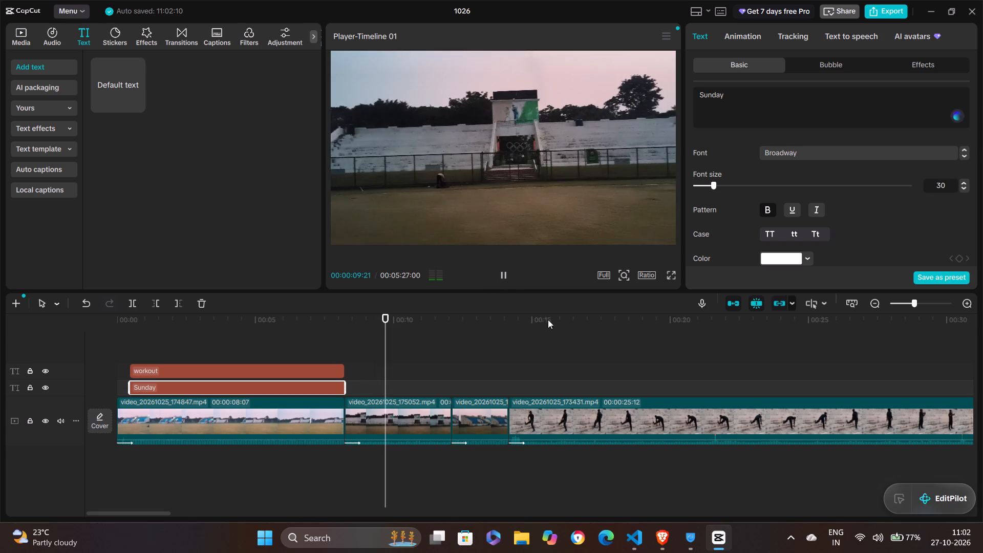
{"action": "left_click", "coordinate": [503, 278]}
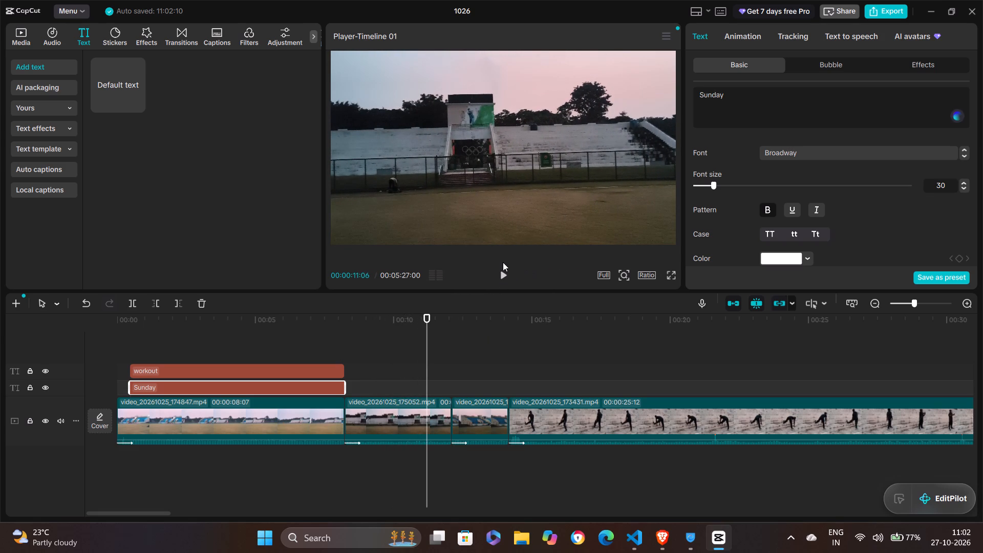
{"action": "left_click", "coordinate": [334, 369]}
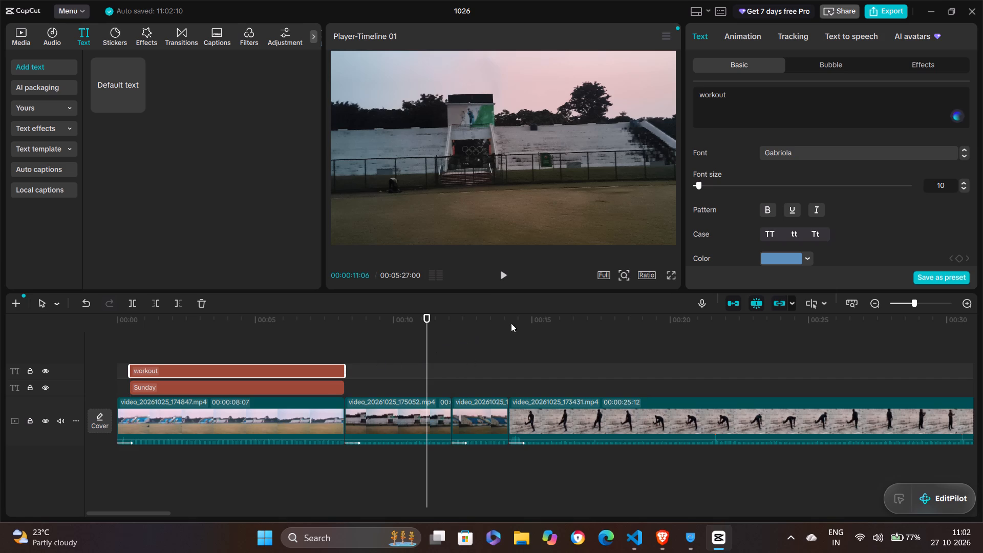
{"action": "left_click", "coordinate": [503, 273]}
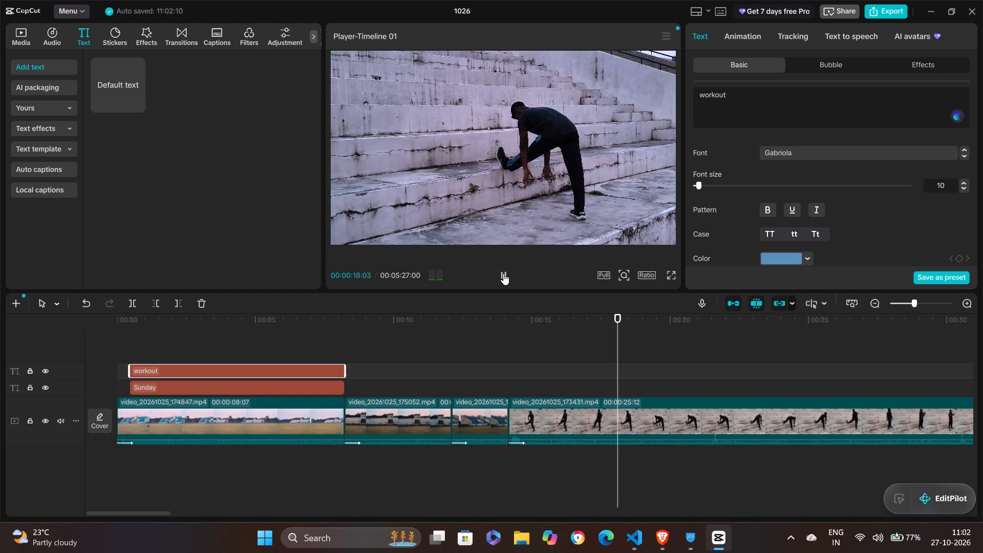
{"action": "left_click", "coordinate": [503, 273]}
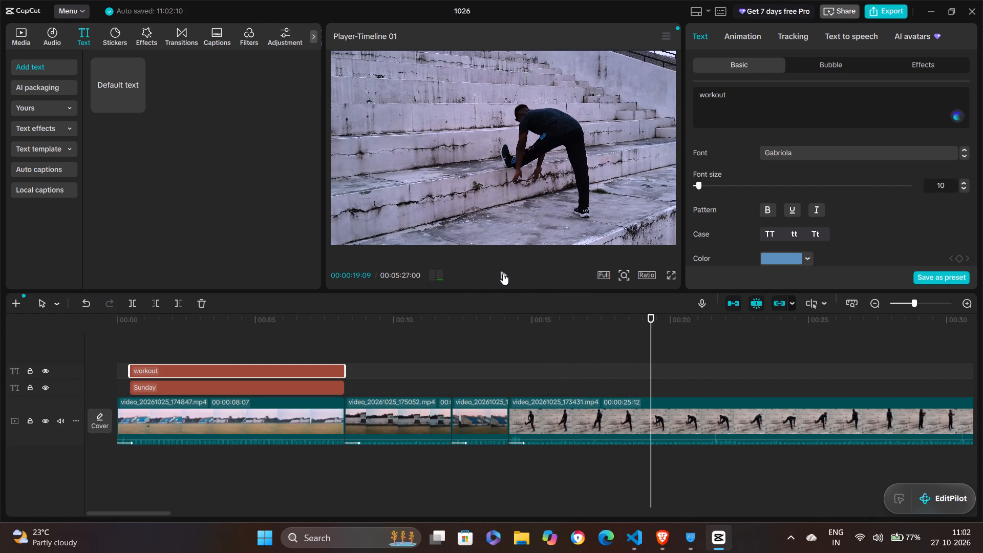
{"action": "scroll", "coordinate": [580, 305], "scroll_direction": "up", "scroll_amount": 2}
Examine the first video clip's basic audio settings, including volume, fades and voice options, and compare its basic video settings.
{"action": "left_click", "coordinate": [17, 40]}
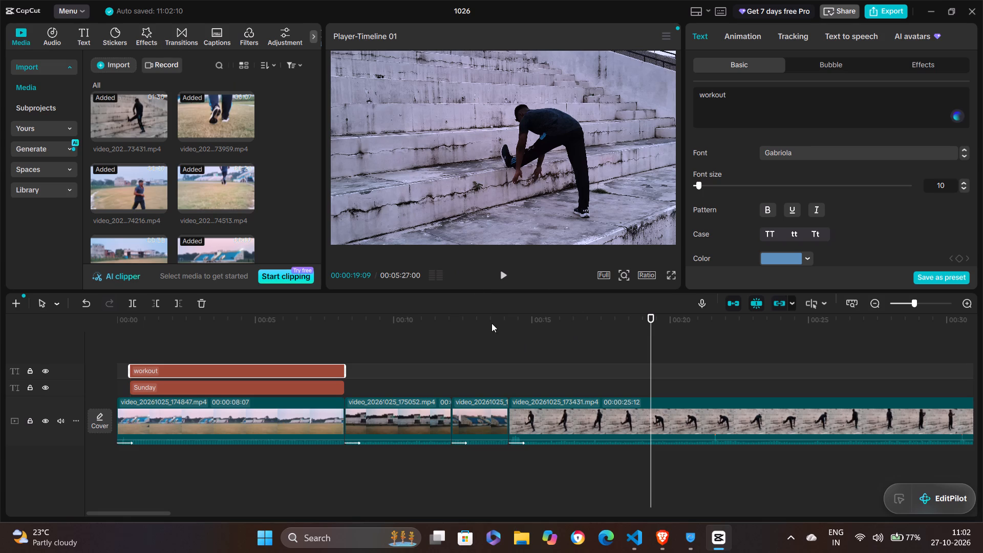
{"action": "left_click", "coordinate": [277, 408]}
{"action": "left_click", "coordinate": [753, 33]}
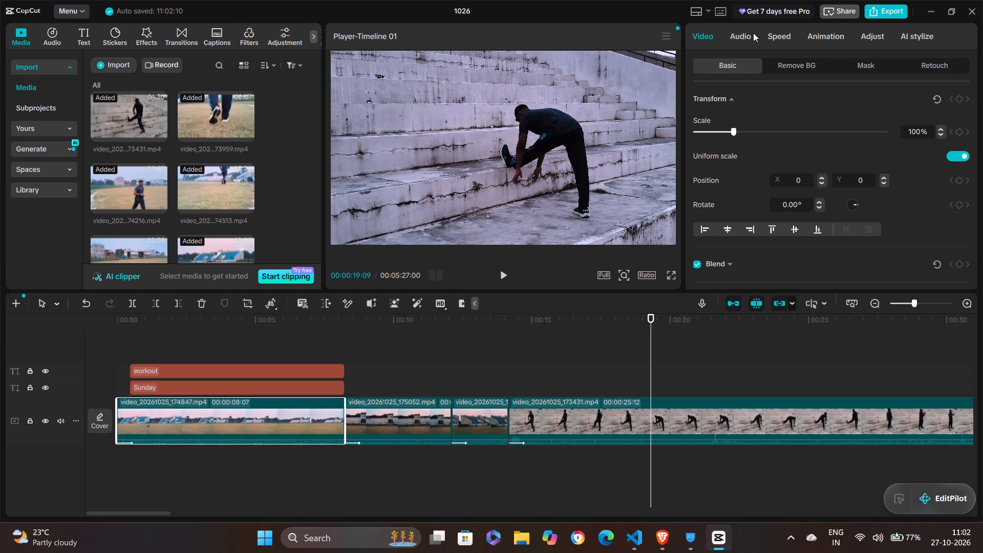
{"action": "scroll", "coordinate": [771, 123], "scroll_direction": "up", "scroll_amount": 5}
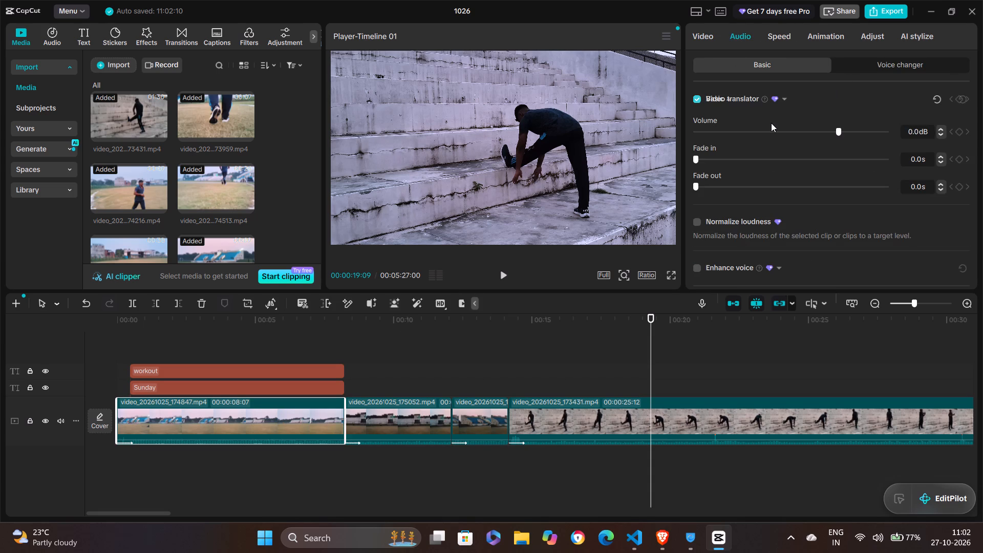
{"action": "scroll", "coordinate": [771, 123], "scroll_direction": "up", "scroll_amount": 3}
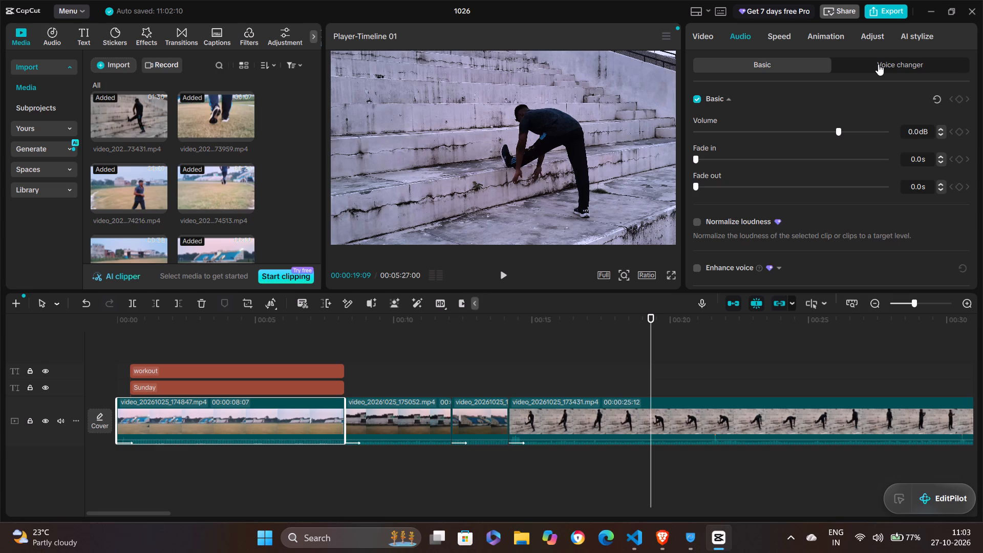
{"action": "scroll", "coordinate": [799, 193], "scroll_direction": "down", "scroll_amount": 3}
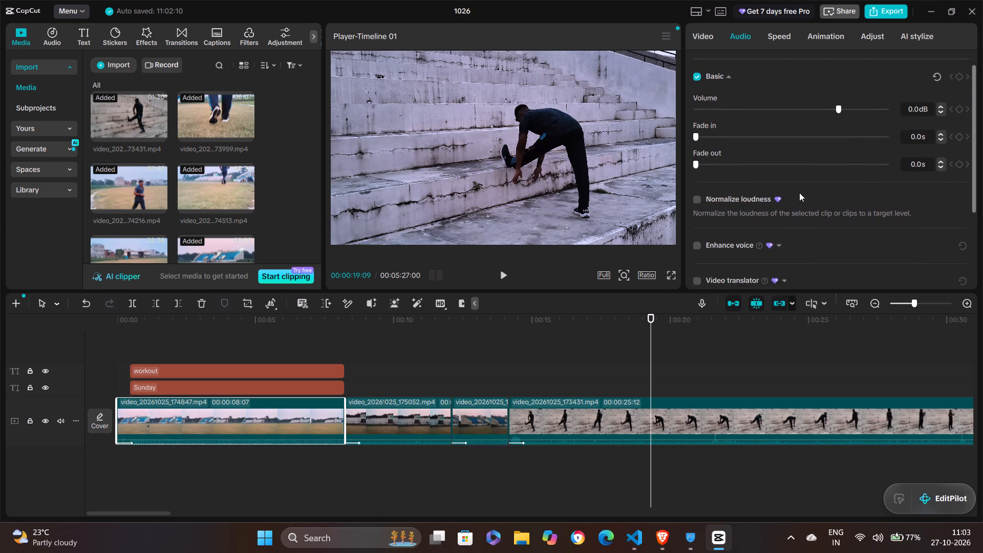
{"action": "scroll", "coordinate": [799, 193], "scroll_direction": "down", "scroll_amount": 4}
{"action": "scroll", "coordinate": [799, 193], "scroll_direction": "up", "scroll_amount": 6}
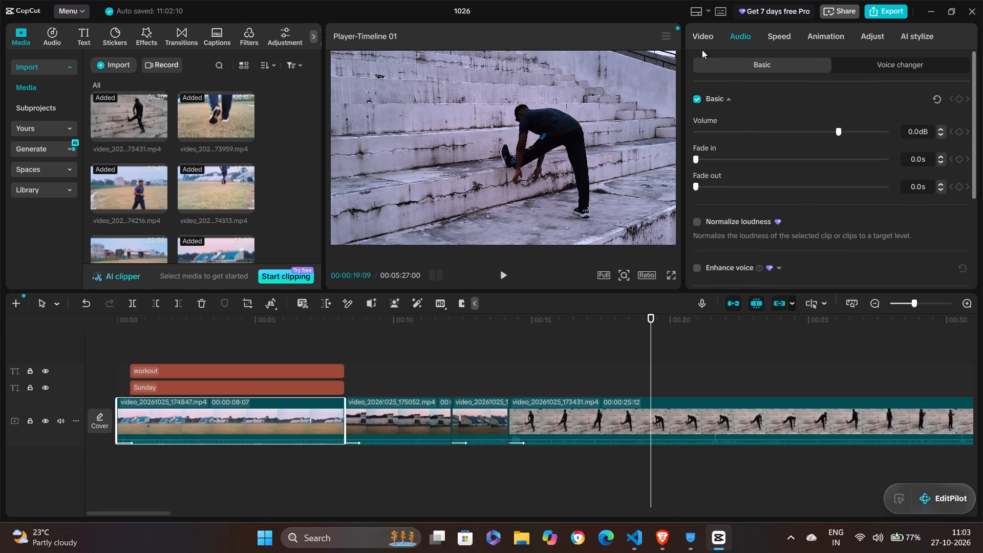
{"action": "left_click", "coordinate": [699, 38]}
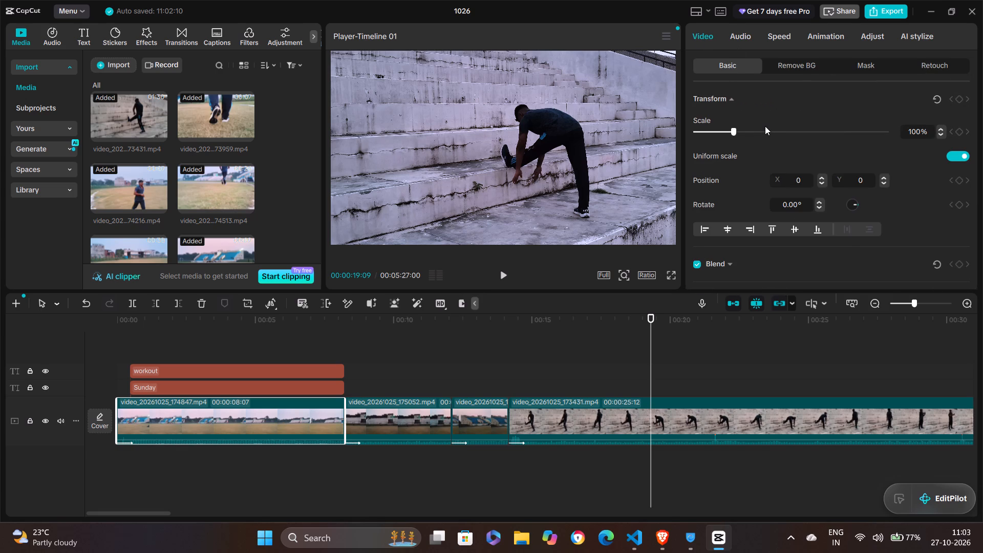
{"action": "scroll", "coordinate": [765, 126], "scroll_direction": "up", "scroll_amount": 3}
Examine the first video clip's voice changer filters, basic audio options and basic video options.
{"action": "left_click", "coordinate": [745, 35]}
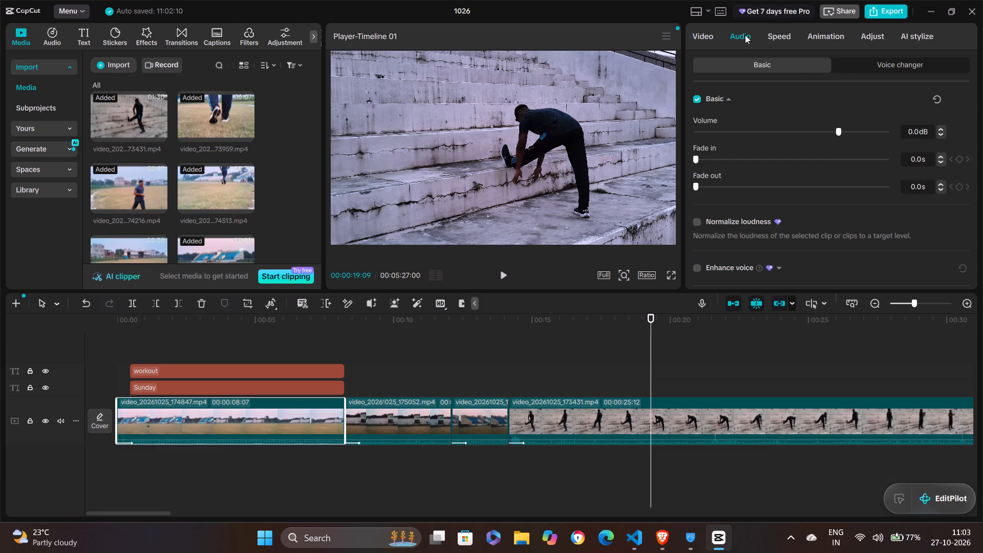
{"action": "left_click", "coordinate": [872, 63]}
{"action": "left_click", "coordinate": [775, 63]}
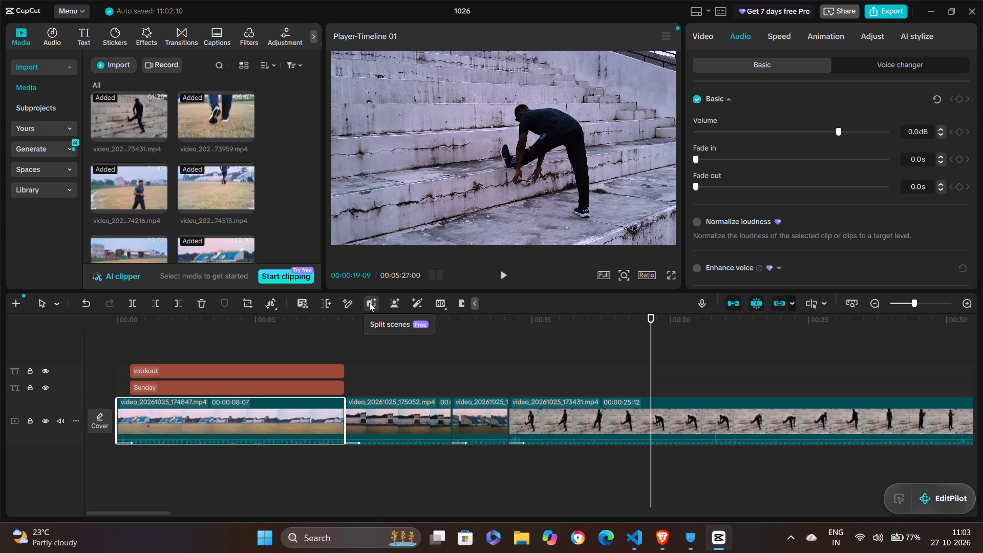
{"action": "scroll", "coordinate": [827, 205], "scroll_direction": "down", "scroll_amount": 1}
{"action": "scroll", "coordinate": [827, 205], "scroll_direction": "up", "scroll_amount": 1}
{"action": "scroll", "coordinate": [827, 205], "scroll_direction": "right", "scroll_amount": 1}
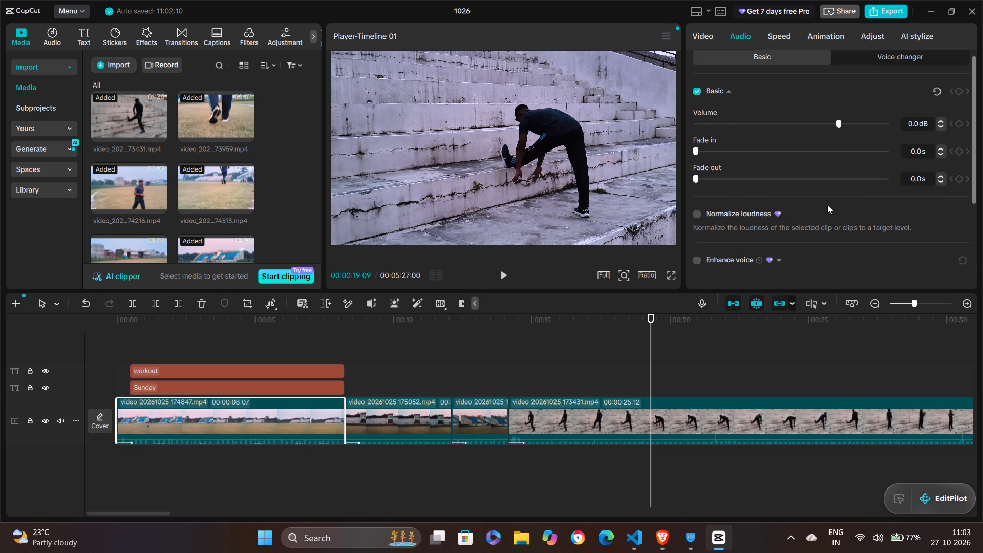
{"action": "scroll", "coordinate": [827, 205], "scroll_direction": "right", "scroll_amount": 1}
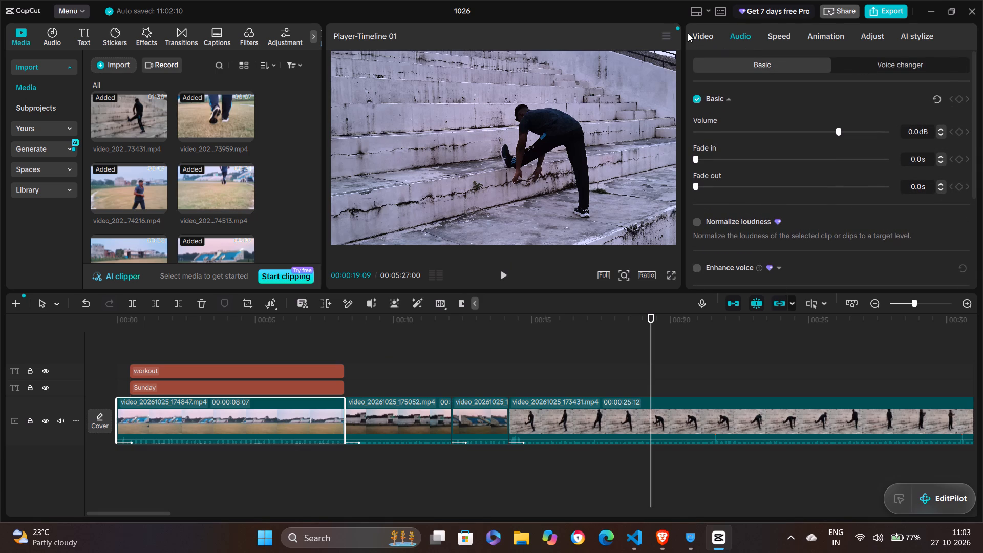
{"action": "left_click", "coordinate": [667, 35]}
{"action": "left_click", "coordinate": [622, 32]}
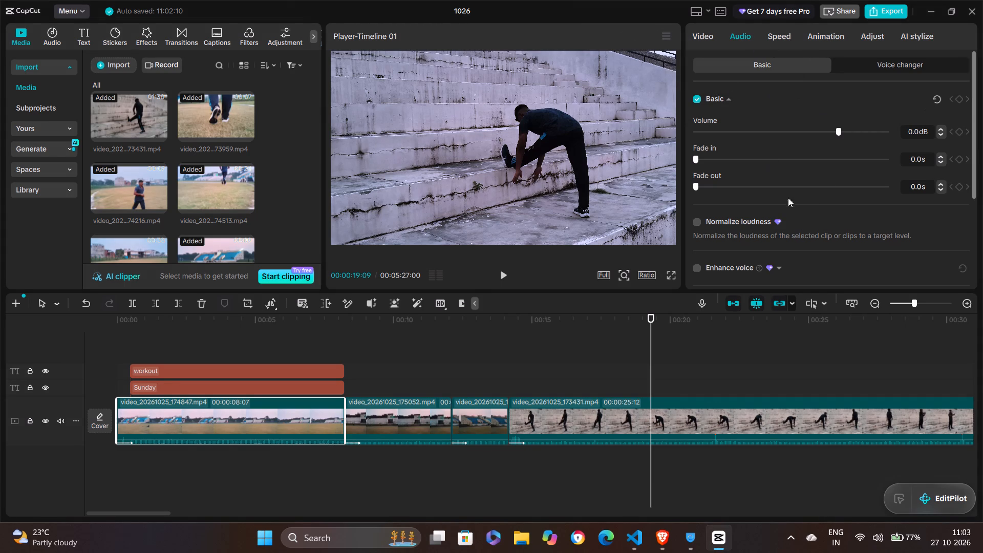
{"action": "scroll", "coordinate": [806, 229], "scroll_direction": "down", "scroll_amount": 4}
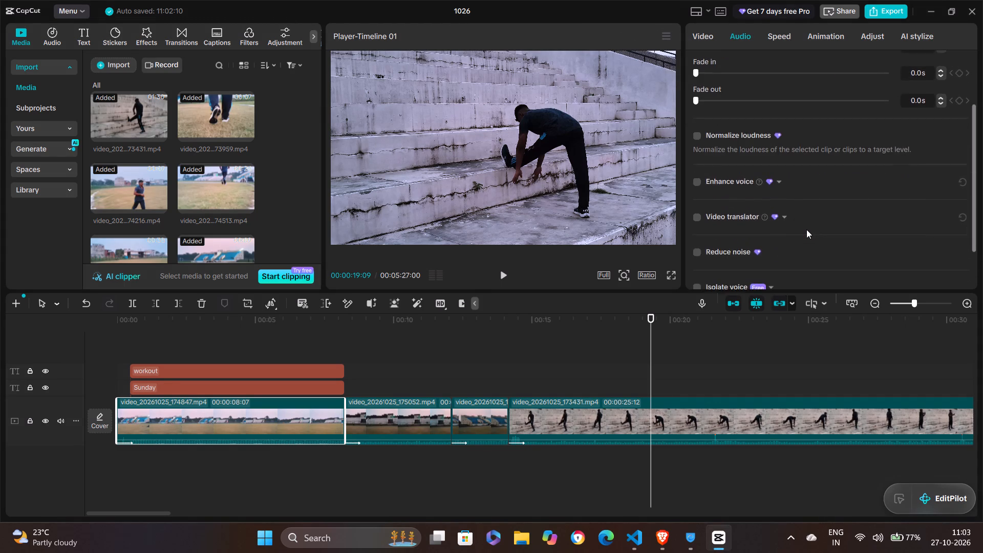
{"action": "scroll", "coordinate": [806, 229], "scroll_direction": "up", "scroll_amount": 9}
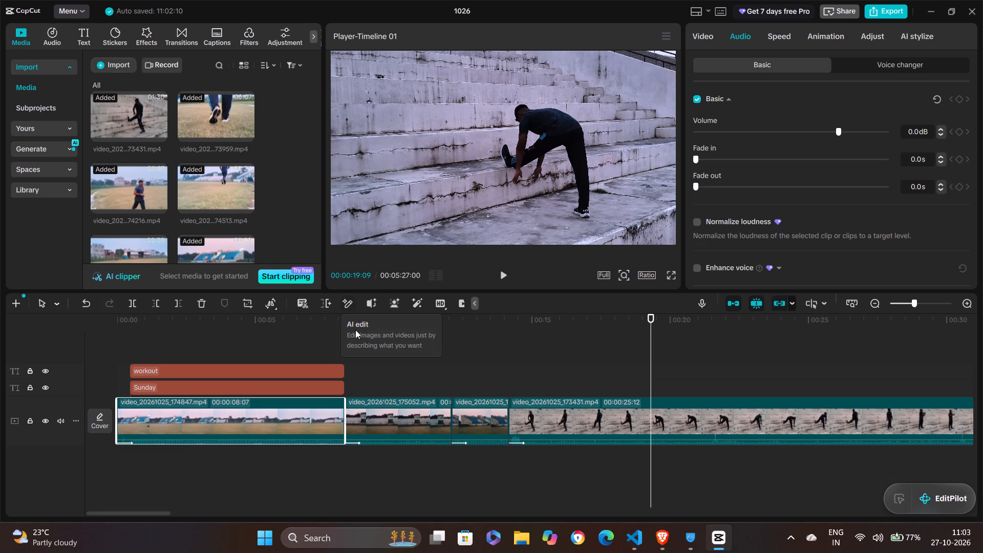
{"action": "left_click", "coordinate": [267, 418]}
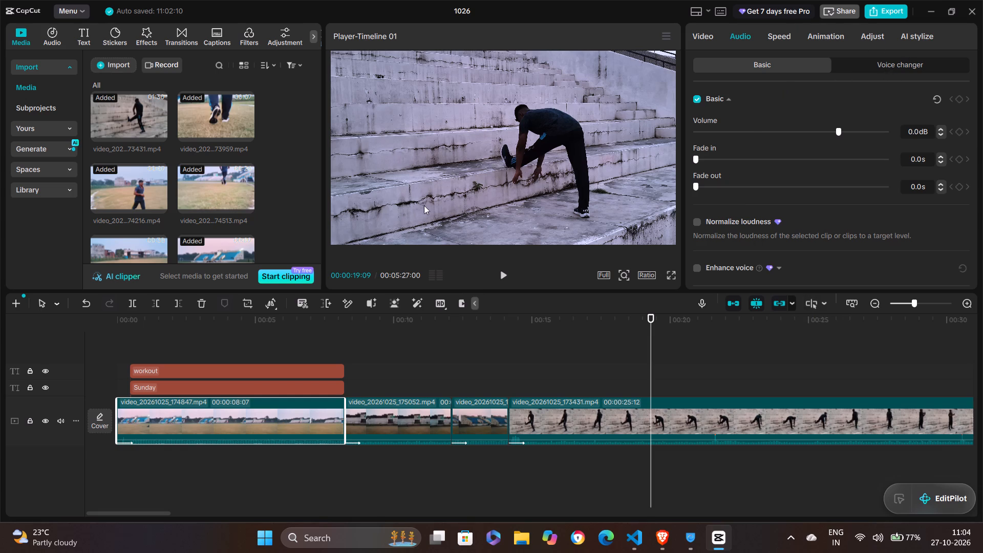
{"action": "left_click", "coordinate": [703, 36]}
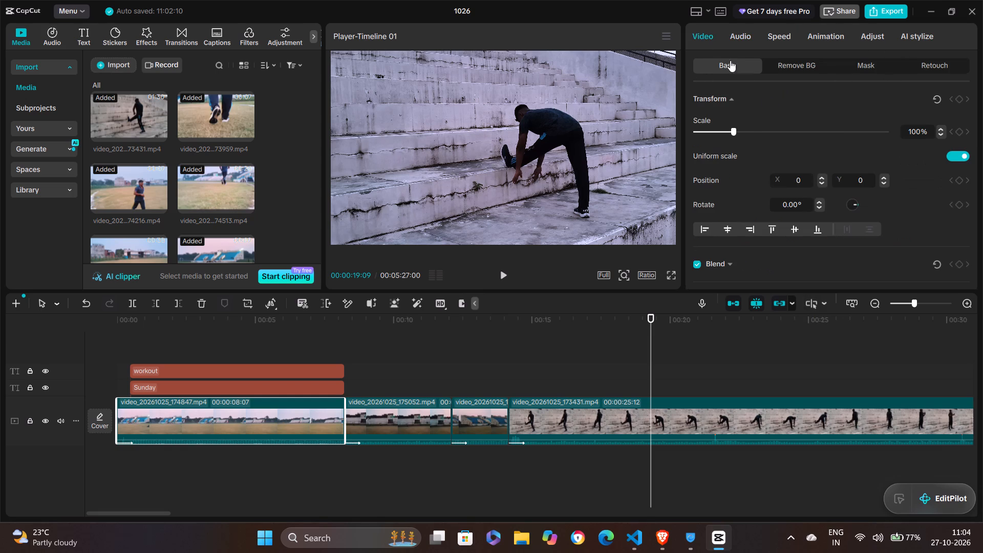
{"action": "scroll", "coordinate": [790, 129], "scroll_direction": "up", "scroll_amount": 3}
{"action": "scroll", "coordinate": [790, 129], "scroll_direction": "down", "scroll_amount": 1}
{"action": "scroll", "coordinate": [790, 129], "scroll_direction": "up", "scroll_amount": 1}
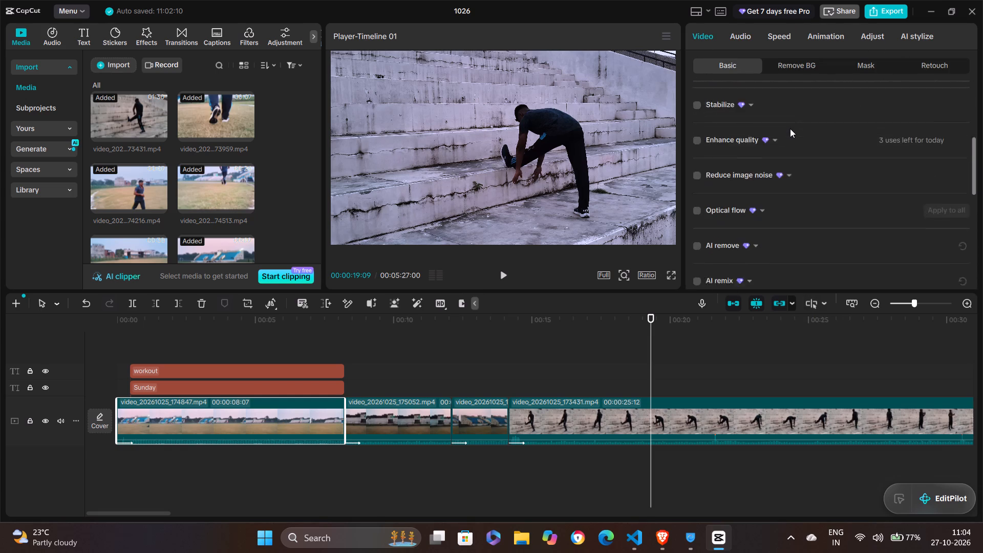
{"action": "scroll", "coordinate": [790, 129], "scroll_direction": "up", "scroll_amount": 1}
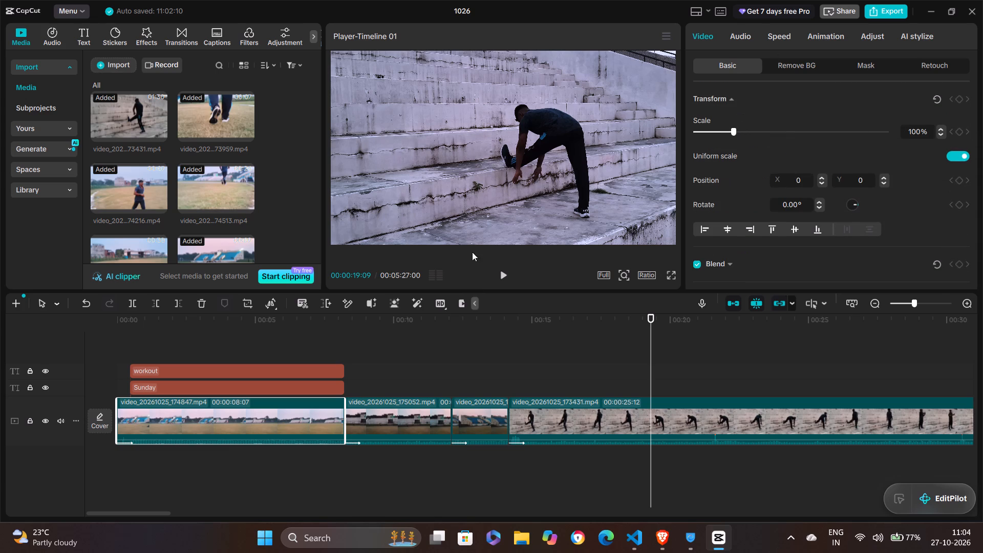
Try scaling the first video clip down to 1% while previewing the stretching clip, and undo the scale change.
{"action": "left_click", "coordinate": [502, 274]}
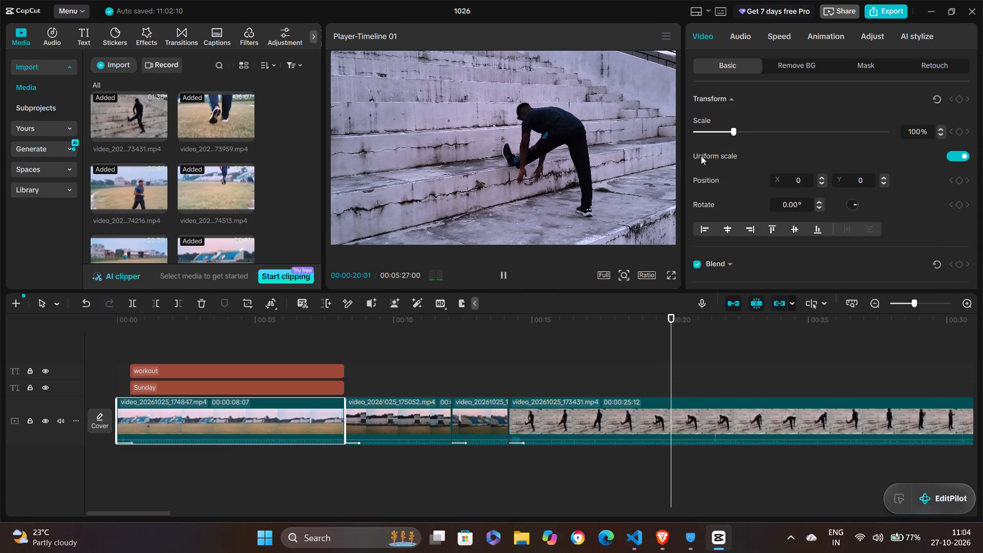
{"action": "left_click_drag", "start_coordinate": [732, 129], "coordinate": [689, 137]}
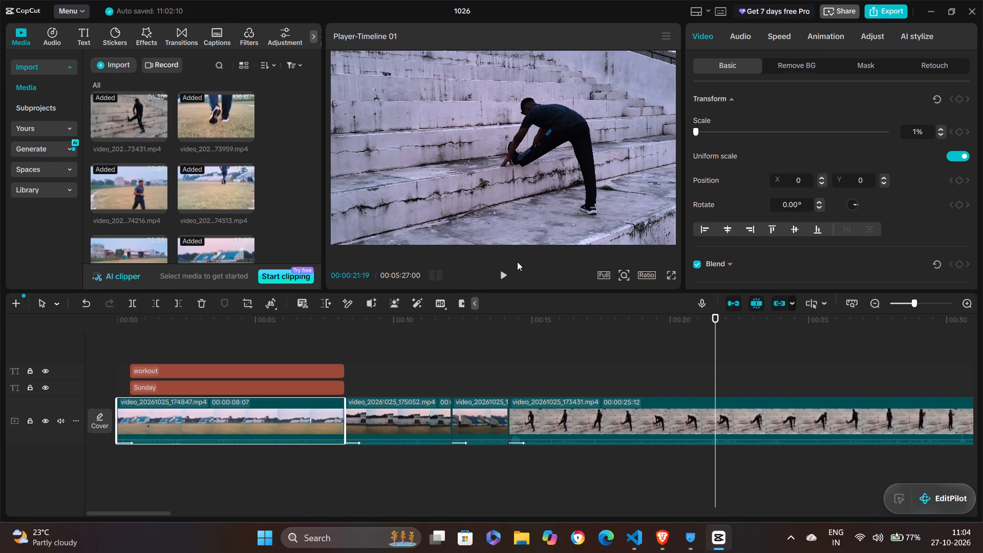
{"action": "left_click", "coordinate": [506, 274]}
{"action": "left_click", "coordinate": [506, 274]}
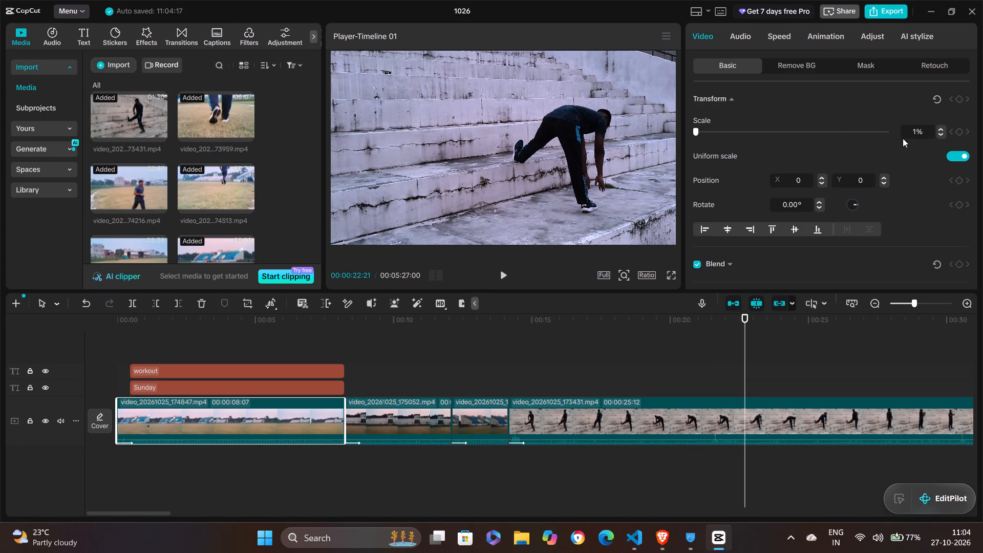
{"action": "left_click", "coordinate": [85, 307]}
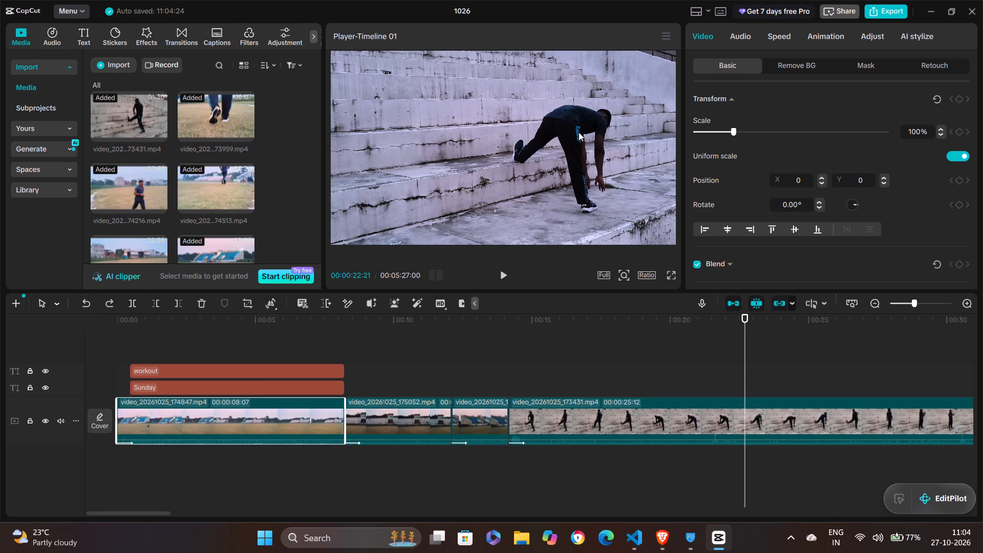
Move the playhead back into the first video clip at about 3 seconds and play it to about 4 seconds.
{"action": "left_click", "coordinate": [252, 421]}
{"action": "left_click_drag", "start_coordinate": [743, 362], "coordinate": [206, 410]}
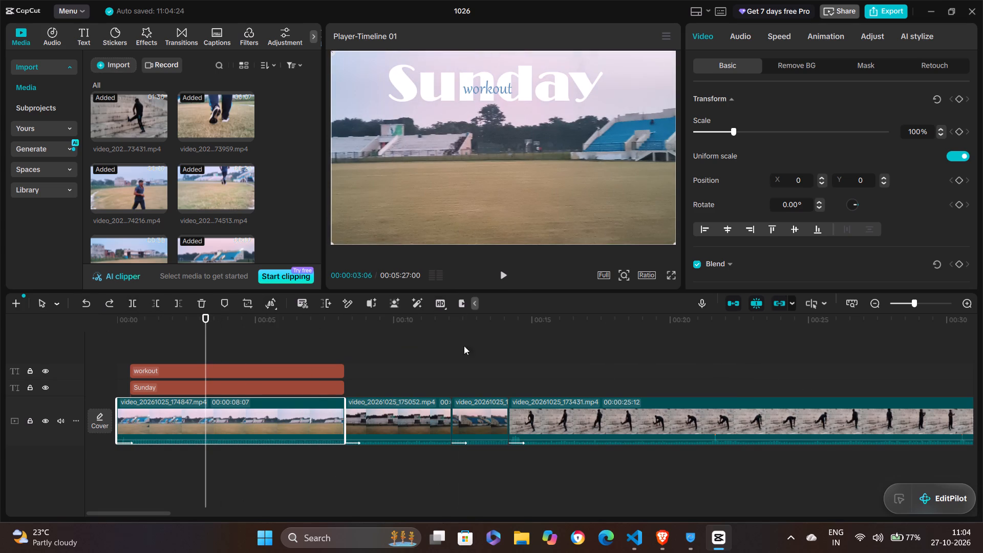
{"action": "left_click", "coordinate": [504, 280]}
{"action": "left_click", "coordinate": [504, 280]}
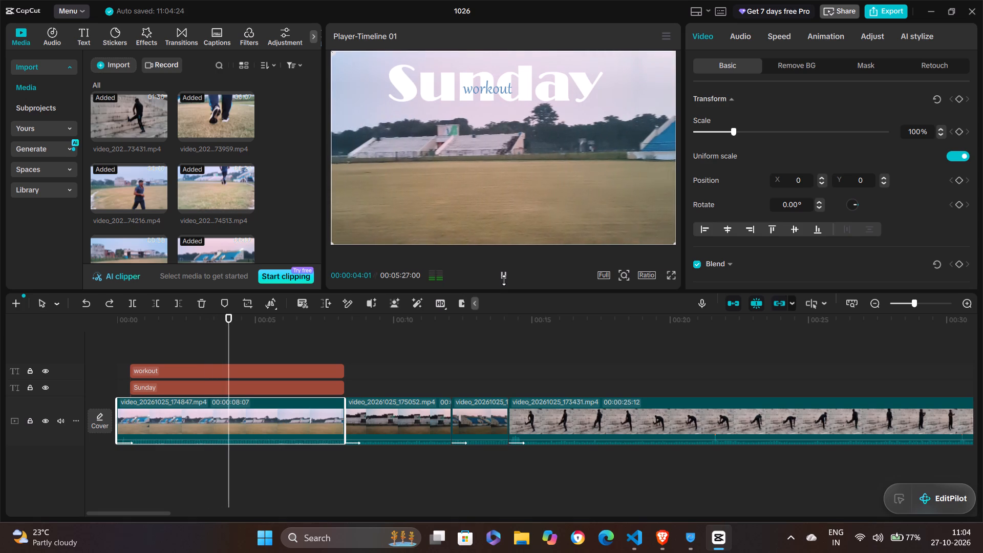
Examine the first video clip's audio, speed, colour adjustment and animation settings.
{"action": "left_click", "coordinate": [746, 41]}
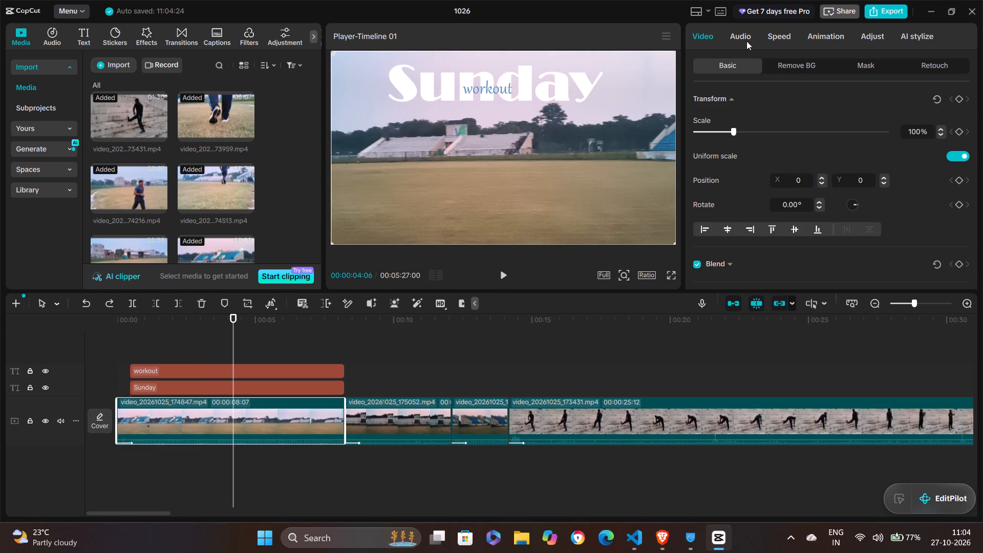
{"action": "scroll", "coordinate": [747, 122], "scroll_direction": "up", "scroll_amount": 5}
{"action": "scroll", "coordinate": [747, 122], "scroll_direction": "down", "scroll_amount": 1}
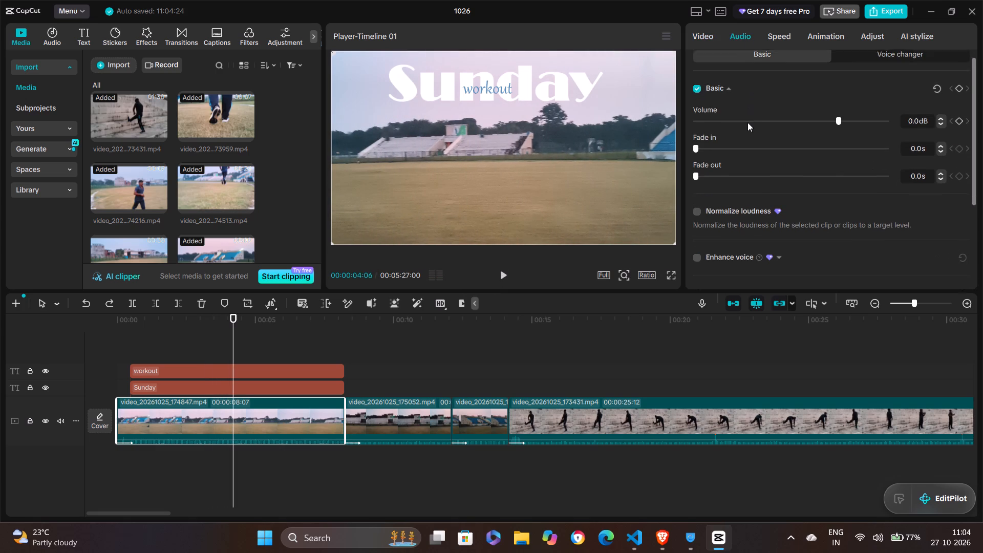
{"action": "scroll", "coordinate": [747, 122], "scroll_direction": "down", "scroll_amount": 1}
{"action": "scroll", "coordinate": [747, 122], "scroll_direction": "up", "scroll_amount": 1}
{"action": "scroll", "coordinate": [747, 122], "scroll_direction": "down", "scroll_amount": 2}
{"action": "scroll", "coordinate": [747, 122], "scroll_direction": "up", "scroll_amount": 9}
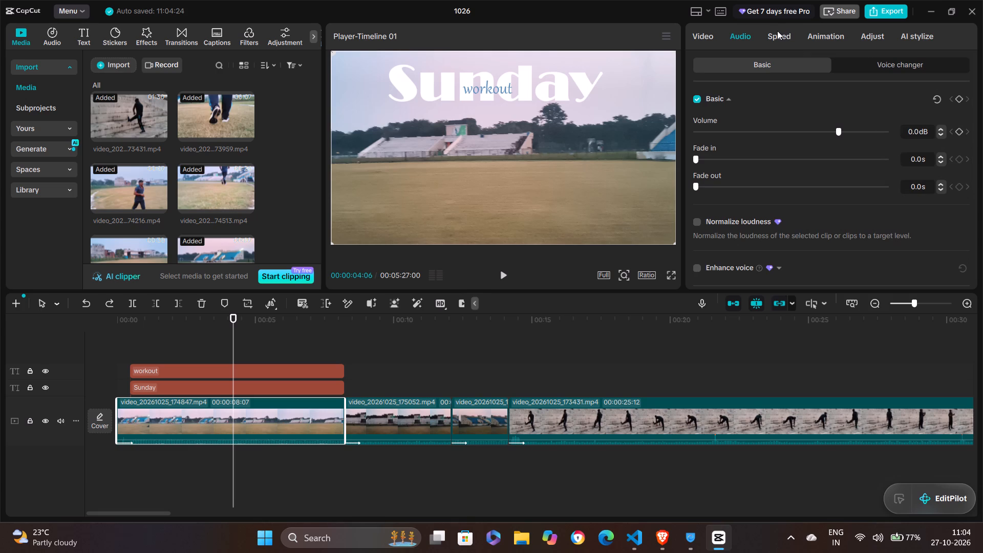
{"action": "left_click", "coordinate": [775, 32]}
{"action": "left_click", "coordinate": [782, 31]}
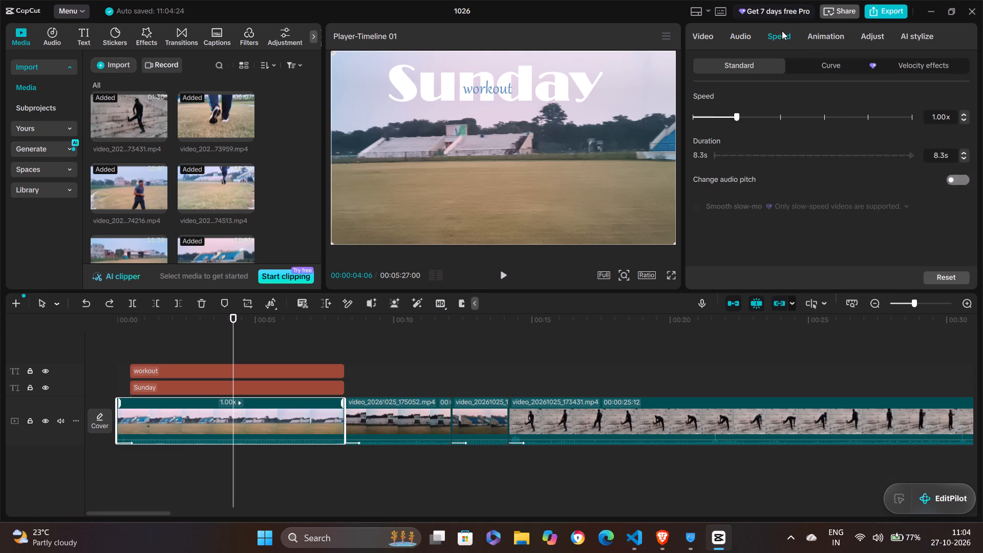
{"action": "scroll", "coordinate": [755, 135], "scroll_direction": "up", "scroll_amount": 2}
{"action": "left_click", "coordinate": [867, 38]}
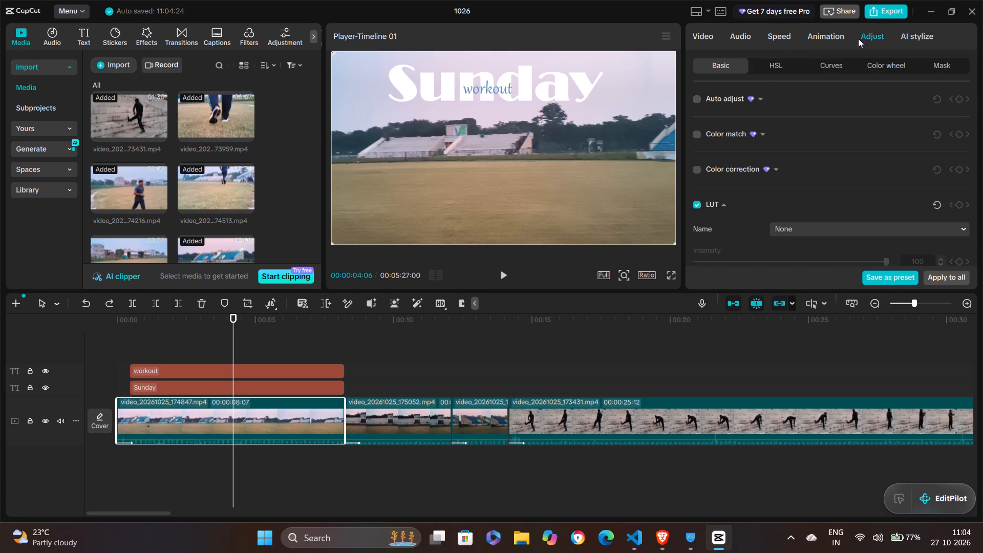
{"action": "scroll", "coordinate": [782, 110], "scroll_direction": "up", "scroll_amount": 2}
{"action": "scroll", "coordinate": [782, 110], "scroll_direction": "right", "scroll_amount": 1}
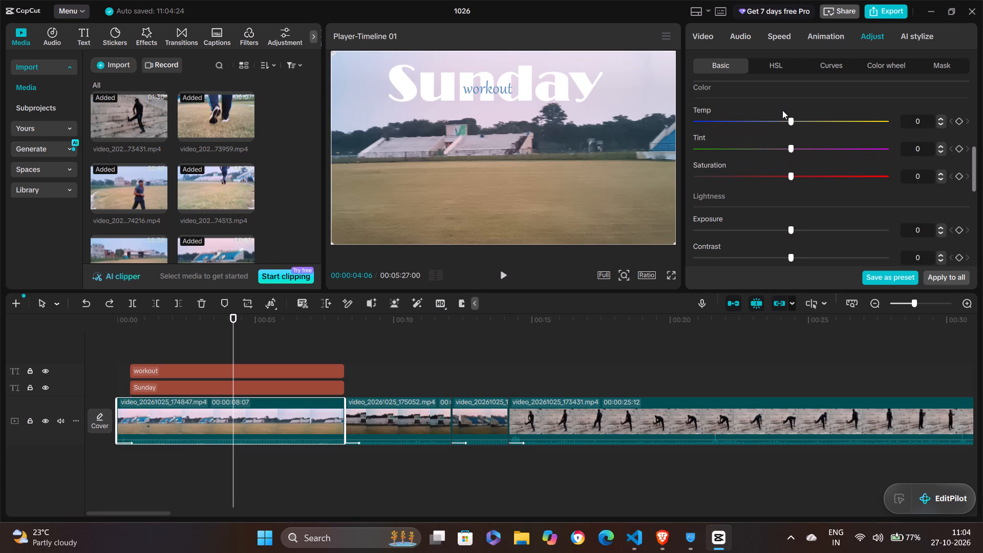
{"action": "scroll", "coordinate": [782, 110], "scroll_direction": "right", "scroll_amount": 1}
{"action": "scroll", "coordinate": [782, 110], "scroll_direction": "up", "scroll_amount": 4}
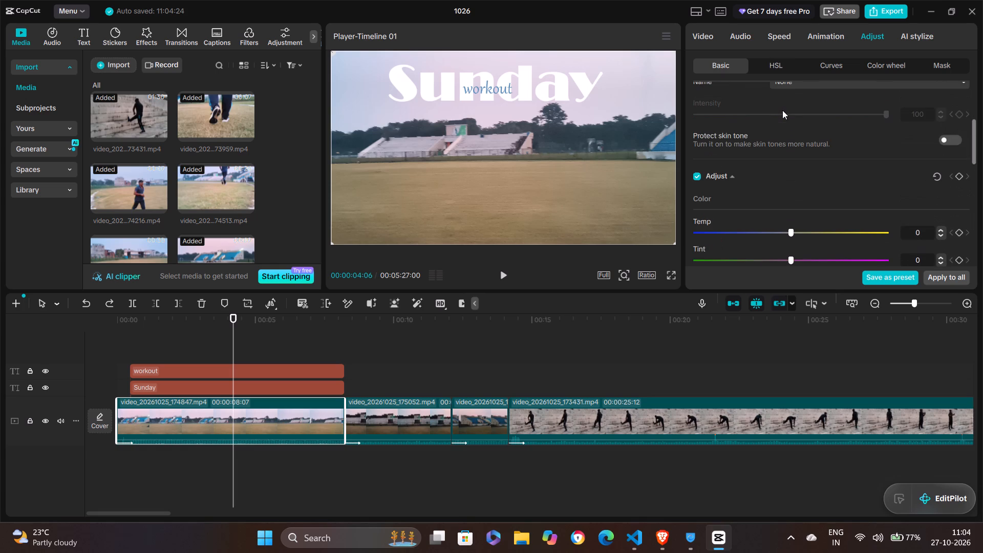
{"action": "left_click", "coordinate": [815, 31]}
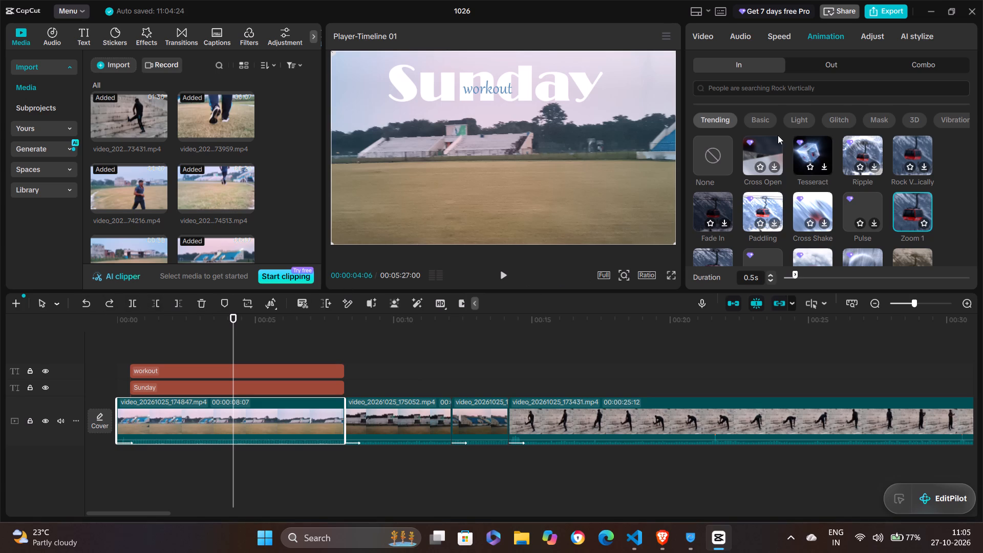
Mute the first video clip by lowering its volume to -∞ dB.
{"action": "left_click", "coordinate": [741, 37]}
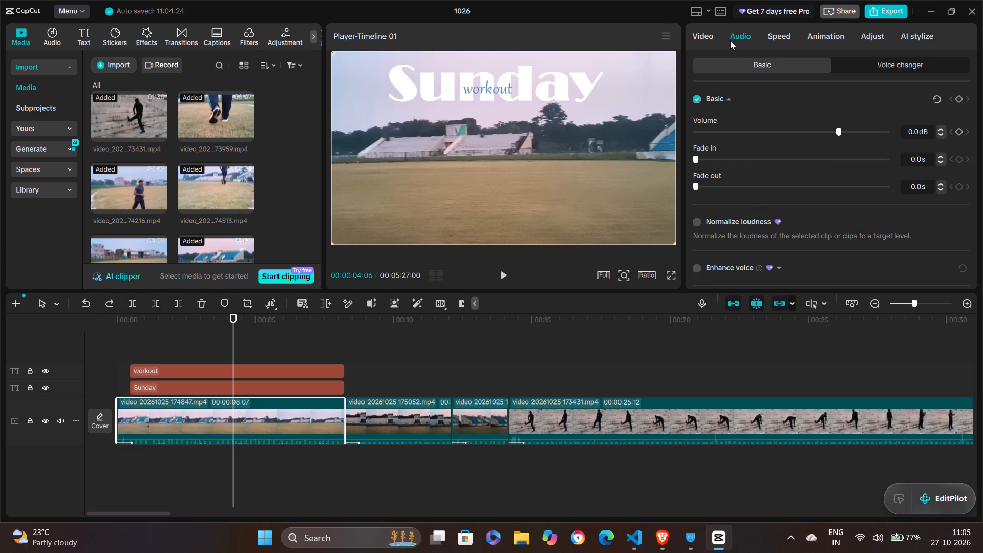
{"action": "scroll", "coordinate": [775, 180], "scroll_direction": "up", "scroll_amount": 6}
{"action": "left_click", "coordinate": [731, 97]}
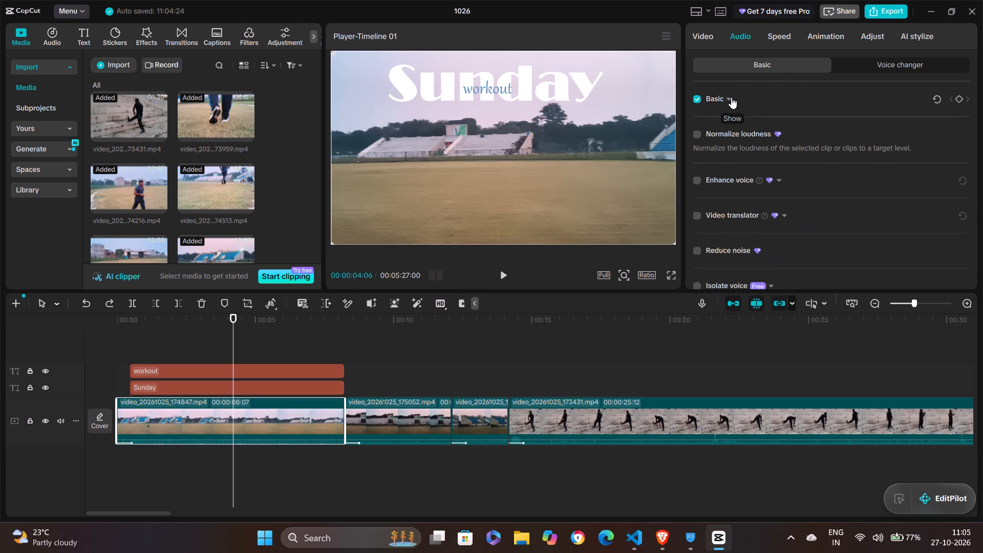
{"action": "left_click", "coordinate": [731, 97]}
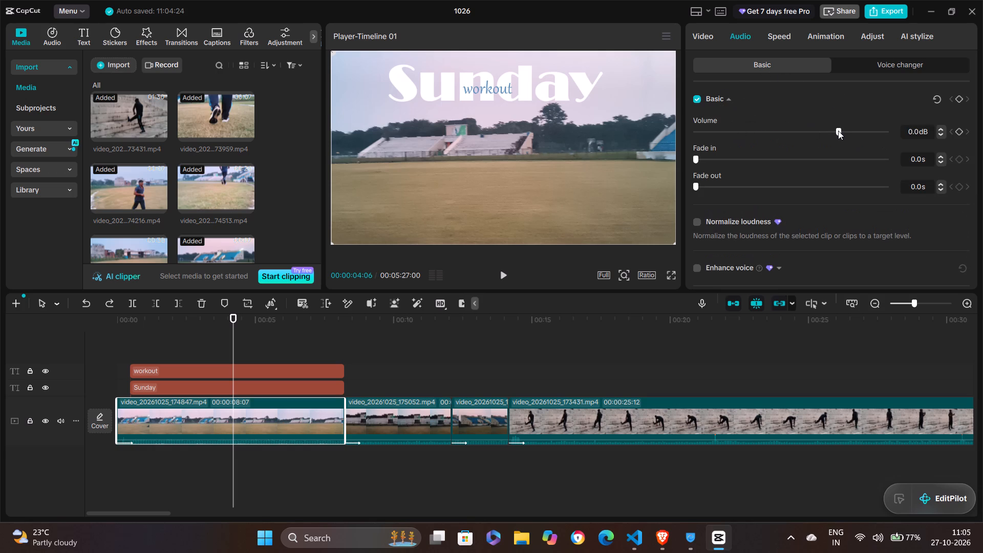
{"action": "left_click_drag", "start_coordinate": [838, 131], "coordinate": [677, 153]}
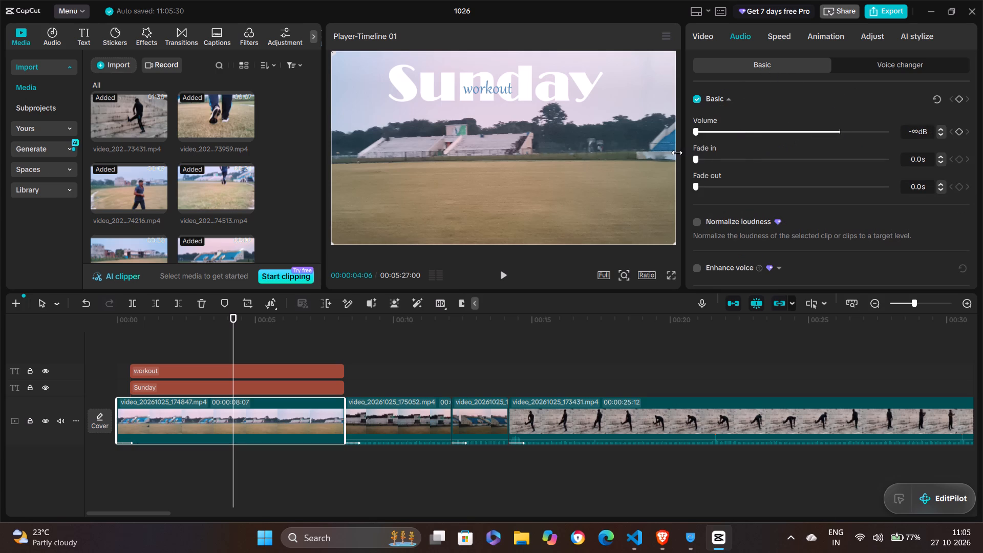
Play the first video clip from about 4 seconds to about 6 seconds to check its audio.
{"action": "left_click", "coordinate": [499, 273]}
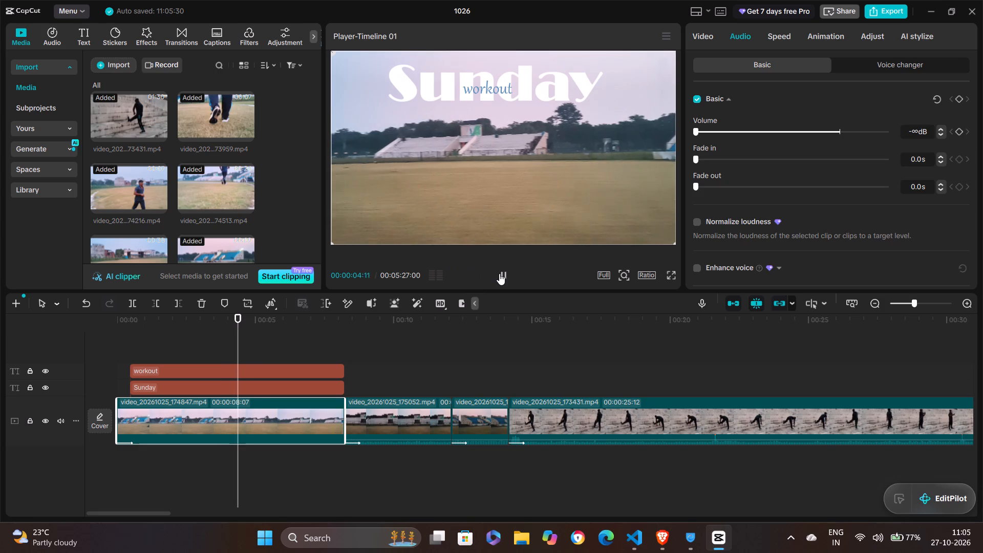
{"action": "left_click", "coordinate": [499, 273]}
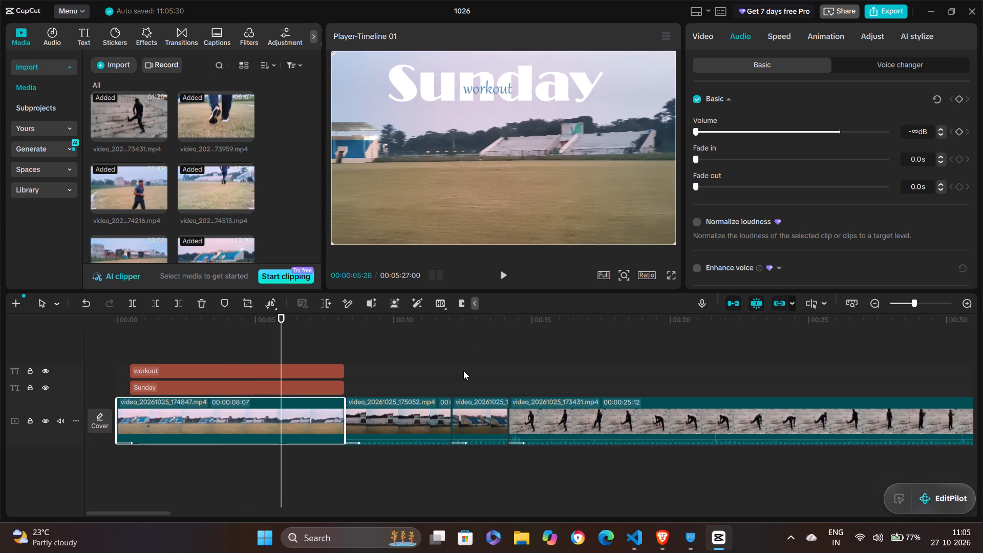
Mute the second clip, video_20261025_175052.mp4, and the short third clip by lowering each volume to -∞ dB.
{"action": "left_click", "coordinate": [414, 423]}
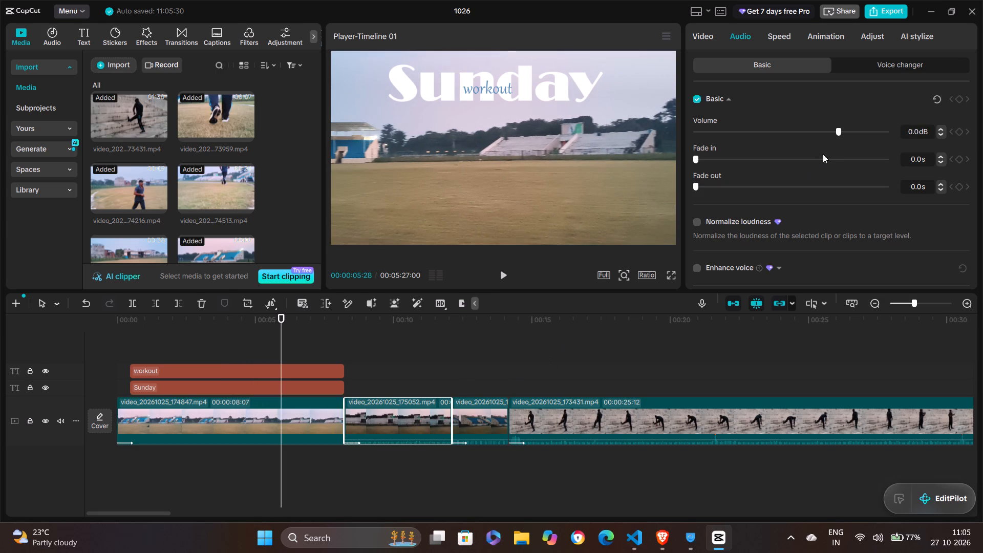
{"action": "left_click_drag", "start_coordinate": [833, 134], "coordinate": [768, 129]}
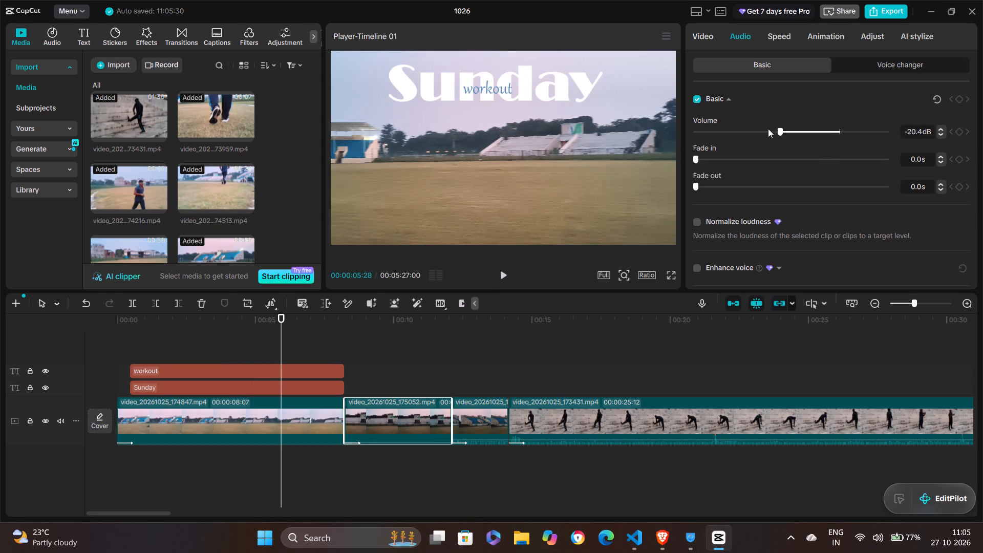
{"action": "left_click_drag", "start_coordinate": [768, 129], "coordinate": [676, 139]}
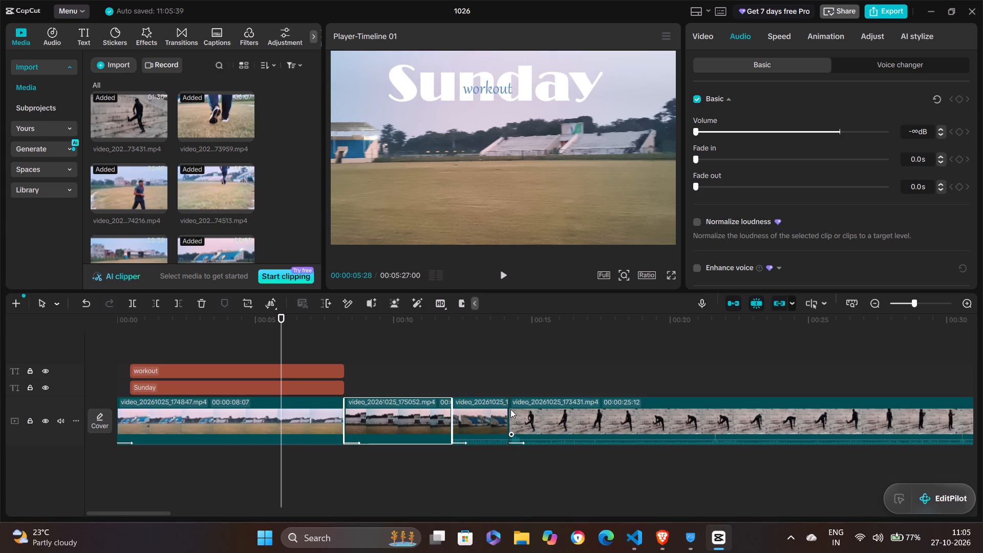
{"action": "left_click", "coordinate": [482, 415]}
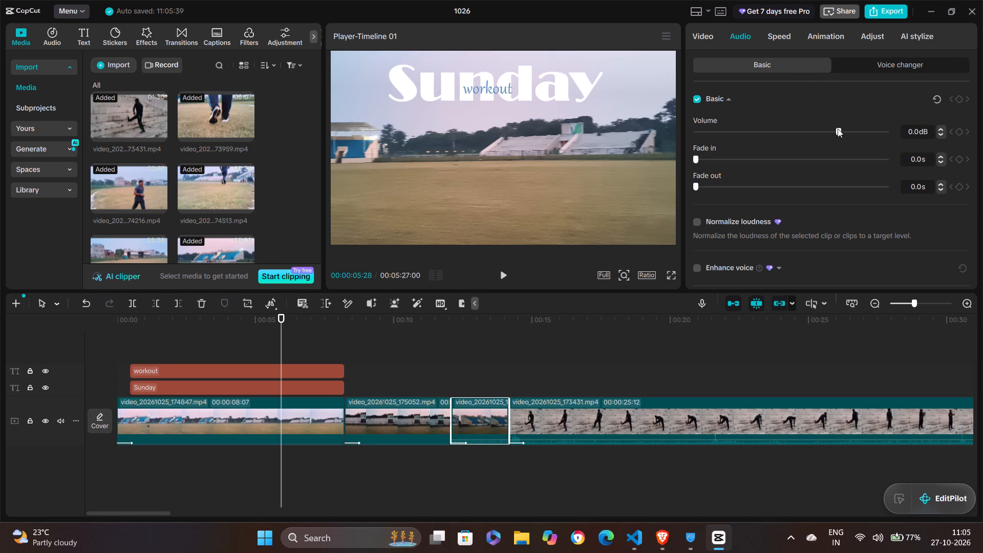
{"action": "left_click_drag", "start_coordinate": [838, 129], "coordinate": [659, 131]}
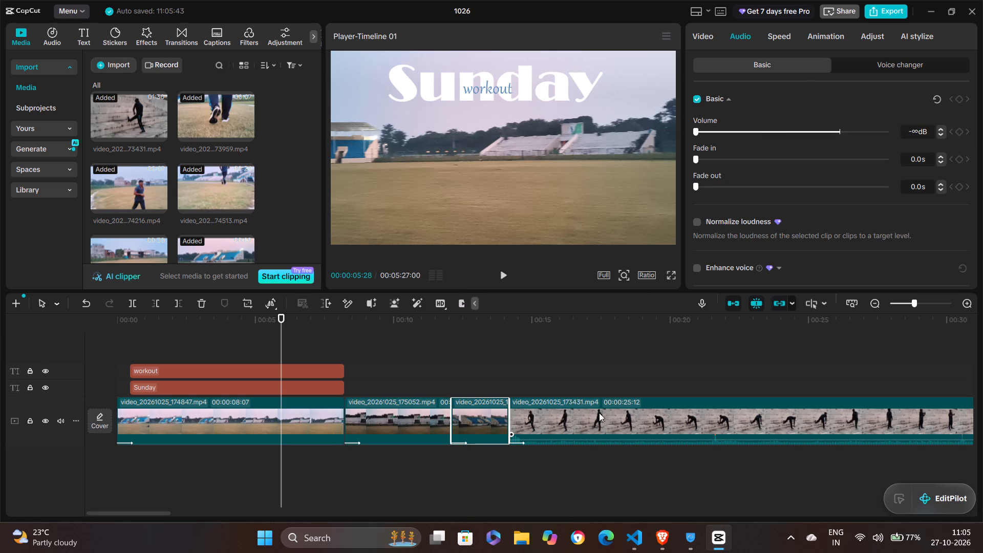
Mute both video_20261025_173431.mp4 stretching clips, 25:12 and 1:01:27 long, by lowering each volume to -∞ dB.
{"action": "left_click", "coordinate": [599, 413]}
{"action": "left_click", "coordinate": [712, 140]}
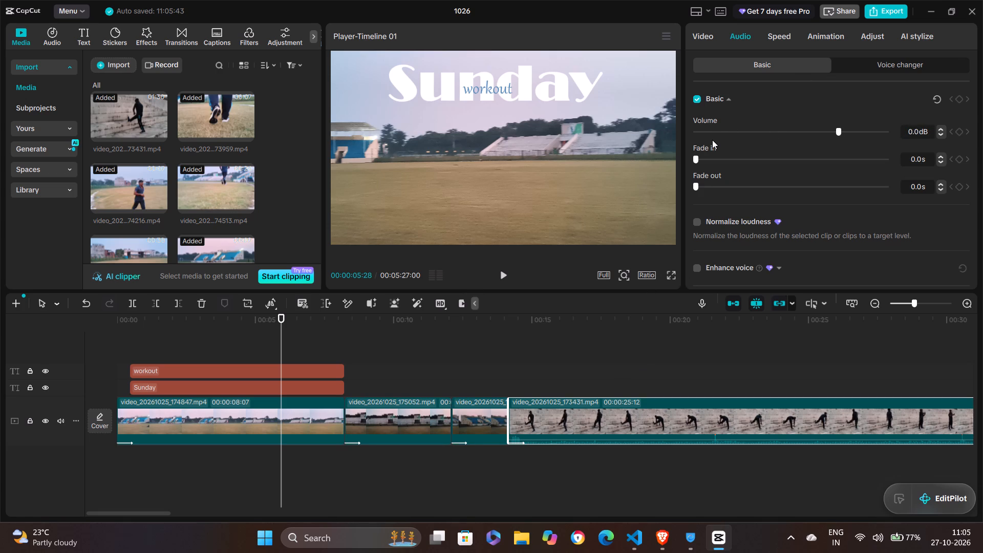
{"action": "left_click", "coordinate": [695, 131]}
{"action": "left_click_drag", "start_coordinate": [695, 131], "coordinate": [695, 131]}
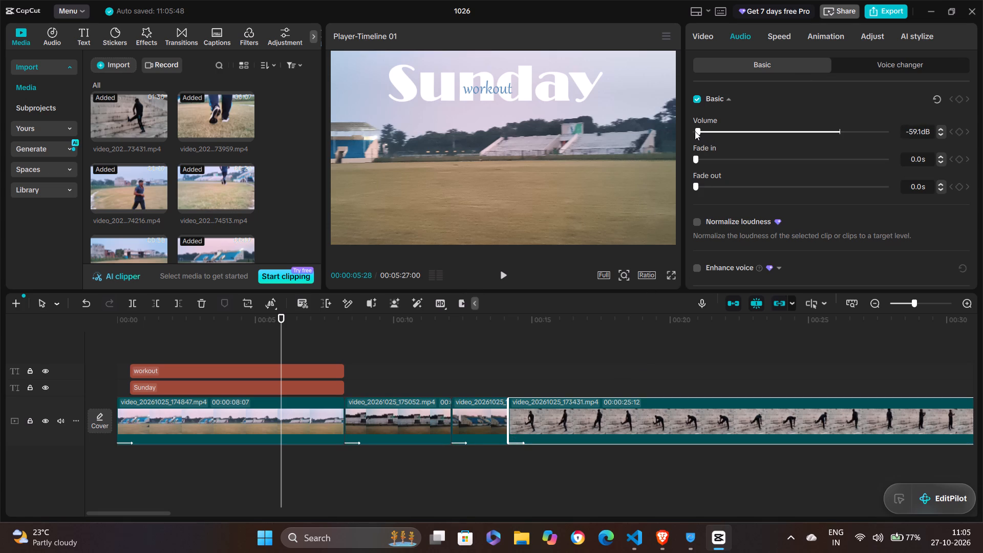
{"action": "left_click_drag", "start_coordinate": [695, 131], "coordinate": [684, 131]}
{"action": "scroll", "coordinate": [680, 415], "scroll_direction": "left", "scroll_amount": 2}
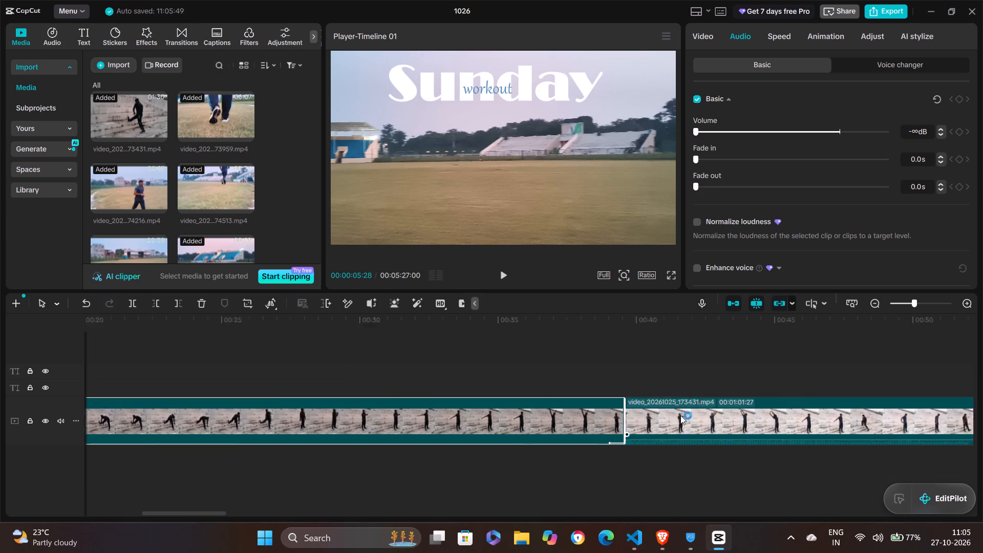
{"action": "scroll", "coordinate": [680, 415], "scroll_direction": "left", "scroll_amount": 2}
{"action": "left_click", "coordinate": [680, 415]}
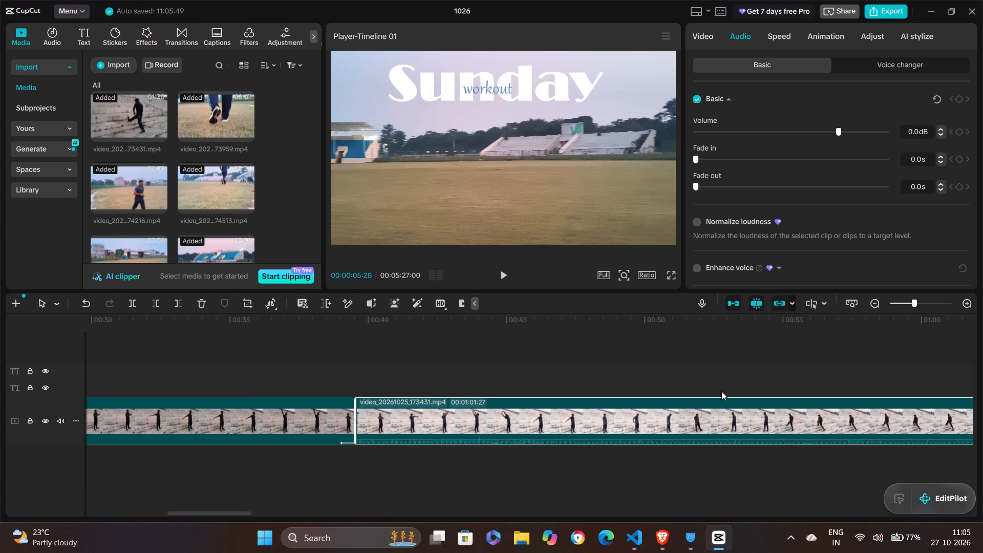
{"action": "triple_click", "coordinate": [693, 130]}
{"action": "left_click_drag", "start_coordinate": [695, 130], "coordinate": [674, 130]}
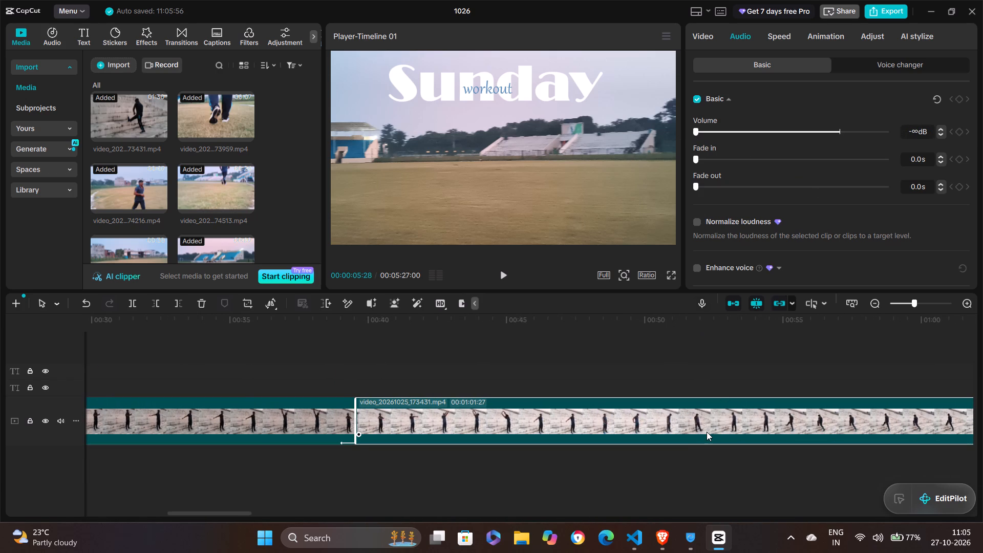
Lower the volume to -∞ dB on video_20261025_173959.mp4 and on each of the two short clips following it.
{"action": "scroll", "coordinate": [707, 432], "scroll_direction": "left", "scroll_amount": 6}
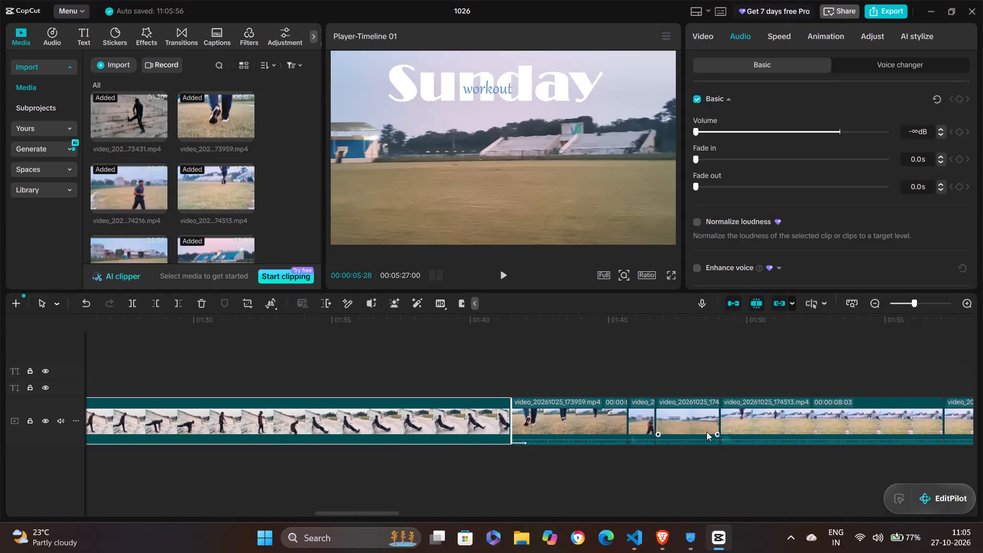
{"action": "scroll", "coordinate": [707, 432], "scroll_direction": "left", "scroll_amount": 1}
{"action": "left_click", "coordinate": [559, 426]}
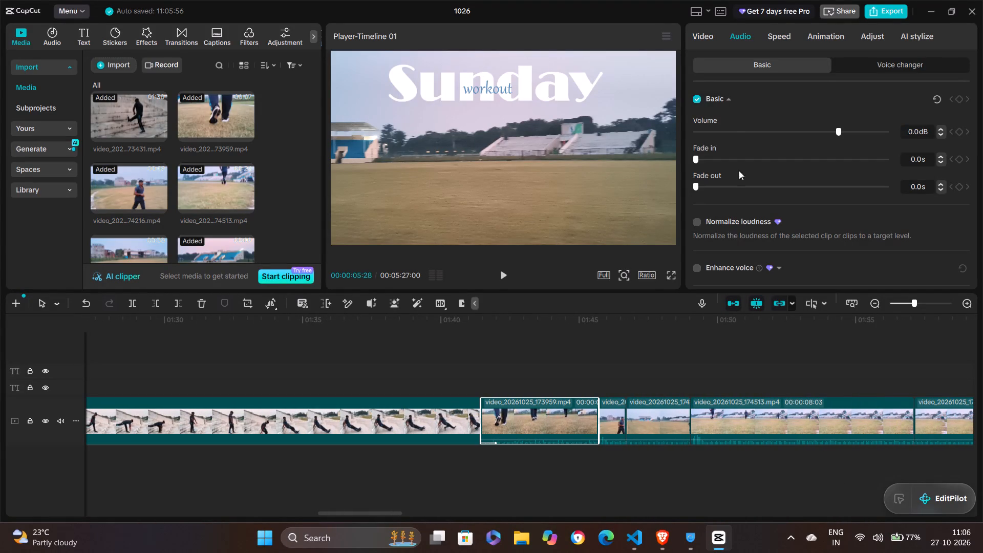
{"action": "left_click", "coordinate": [712, 129]}
{"action": "left_click_drag", "start_coordinate": [704, 129], "coordinate": [688, 129]}
{"action": "left_click", "coordinate": [609, 422]}
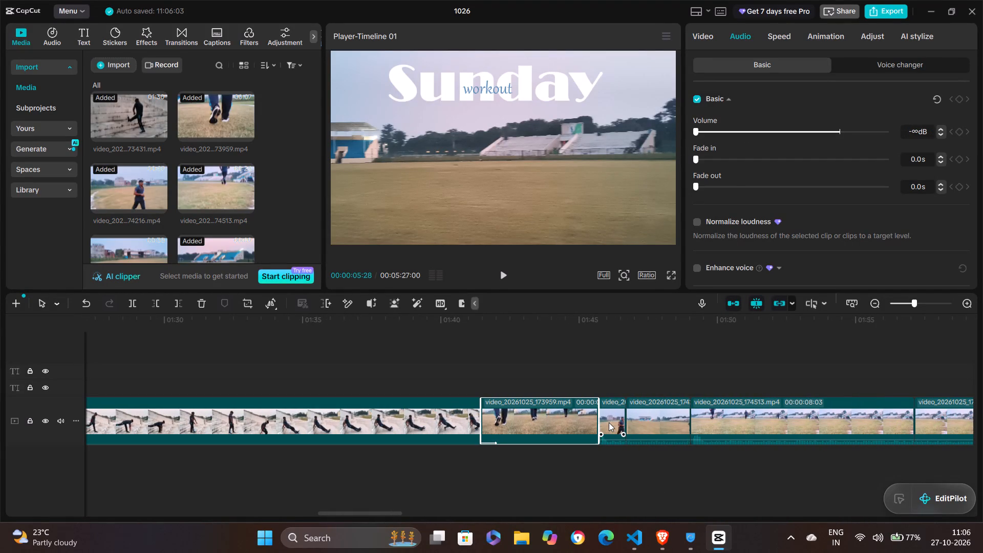
{"action": "left_click", "coordinate": [699, 130]}
{"action": "left_click_drag", "start_coordinate": [699, 130], "coordinate": [684, 130]}
{"action": "left_click", "coordinate": [653, 415]}
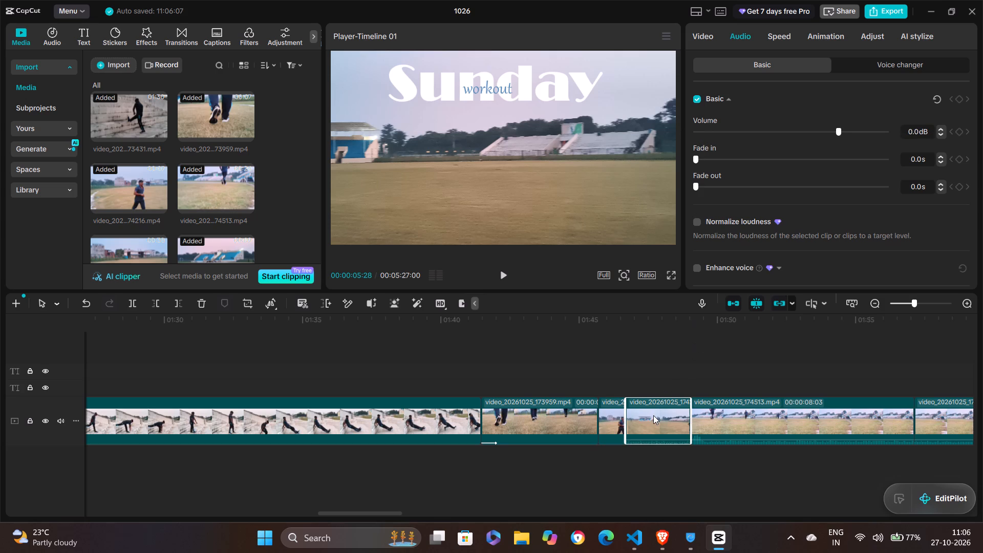
{"action": "left_click_drag", "start_coordinate": [707, 132], "coordinate": [680, 132]}
Mute both video_20261025_174513.mp4 clips, 8:03 and 15:25 long, by lowering each volume to -∞ dB.
{"action": "left_click", "coordinate": [770, 420]}
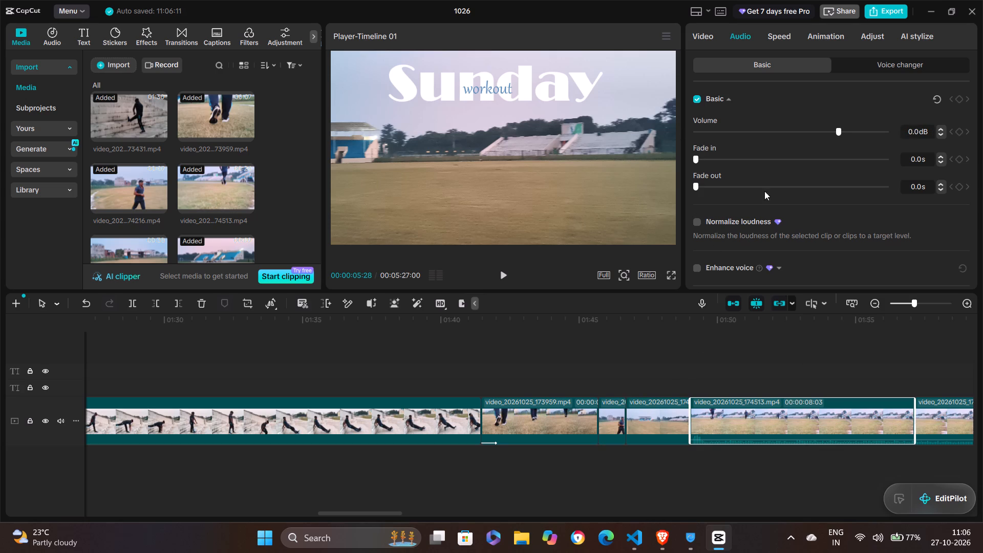
{"action": "left_click_drag", "start_coordinate": [706, 125], "coordinate": [685, 129]}
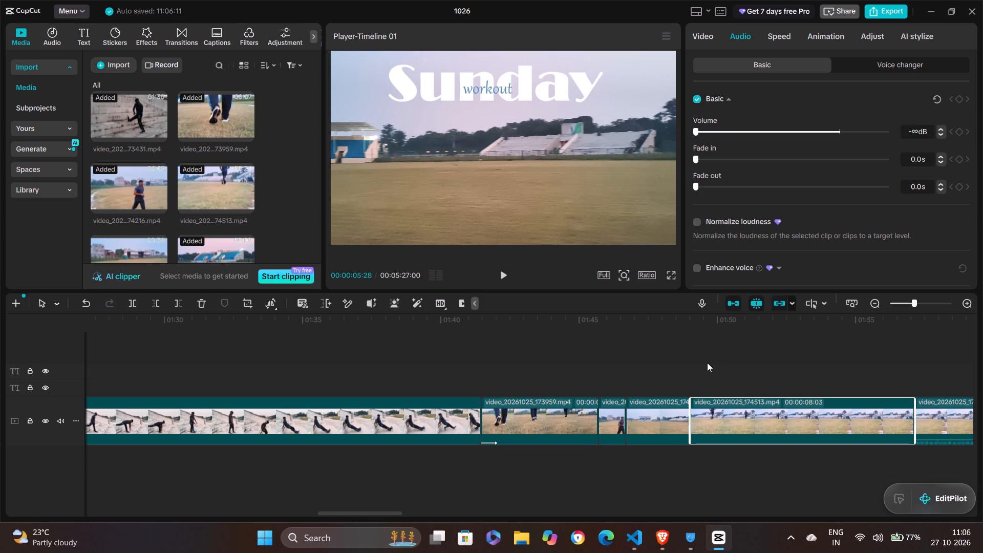
{"action": "scroll", "coordinate": [707, 363], "scroll_direction": "left", "scroll_amount": 3}
{"action": "left_click", "coordinate": [415, 424]}
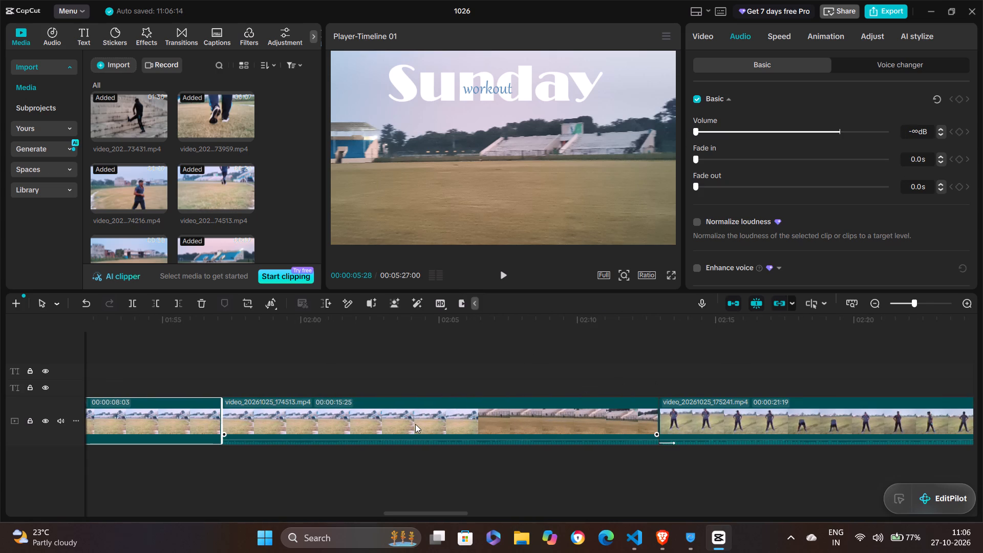
{"action": "left_click_drag", "start_coordinate": [745, 134], "coordinate": [692, 130]}
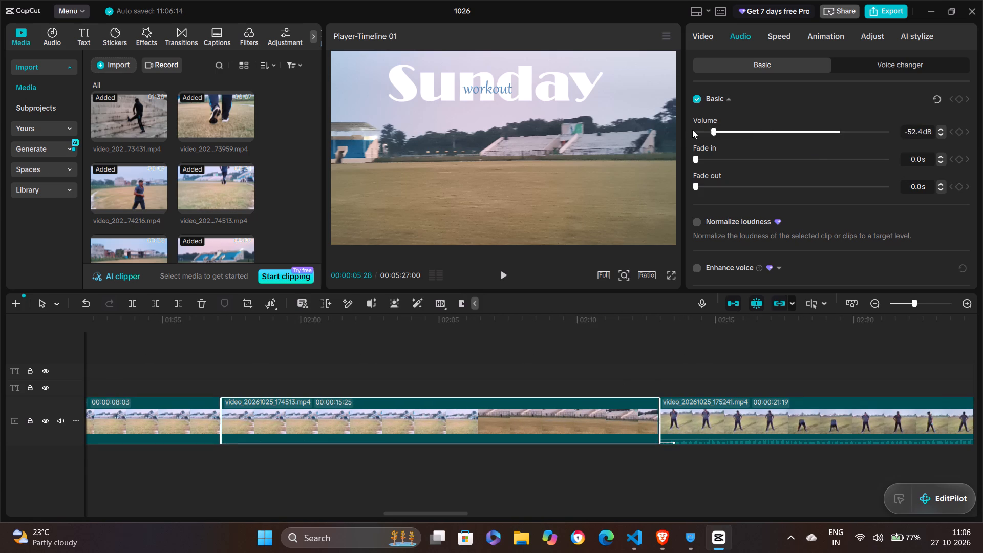
{"action": "left_click_drag", "start_coordinate": [692, 130], "coordinate": [676, 130]}
Mute the video_20261025_175241.mp4 and video_20261025_175347.mp4 clips by lowering each volume to -∞ dB.
{"action": "left_click", "coordinate": [735, 423]}
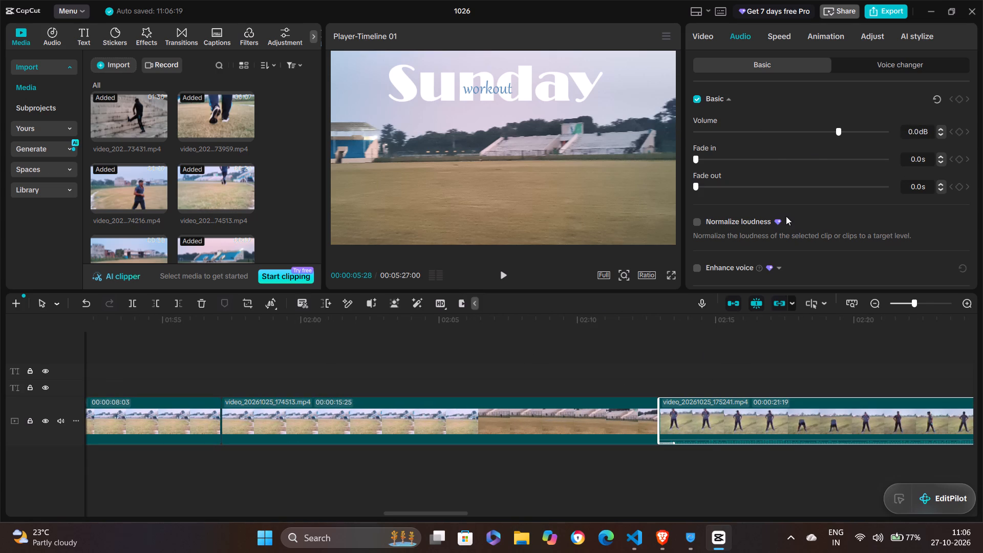
{"action": "left_click_drag", "start_coordinate": [708, 129], "coordinate": [681, 127]}
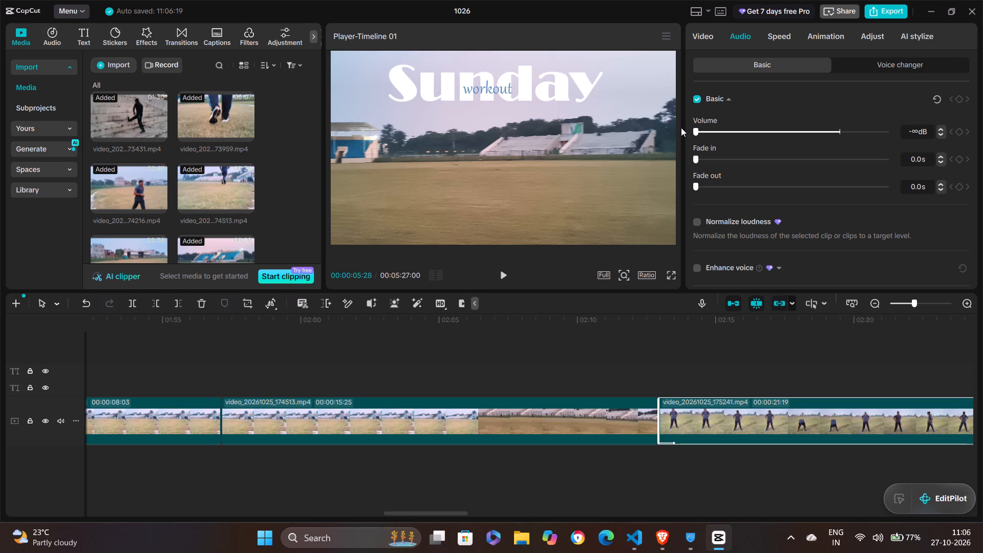
{"action": "left_click_drag", "start_coordinate": [694, 129], "coordinate": [679, 132]}
{"action": "left_click_drag", "start_coordinate": [679, 132], "coordinate": [675, 132]}
{"action": "scroll", "coordinate": [821, 357], "scroll_direction": "left", "scroll_amount": 2}
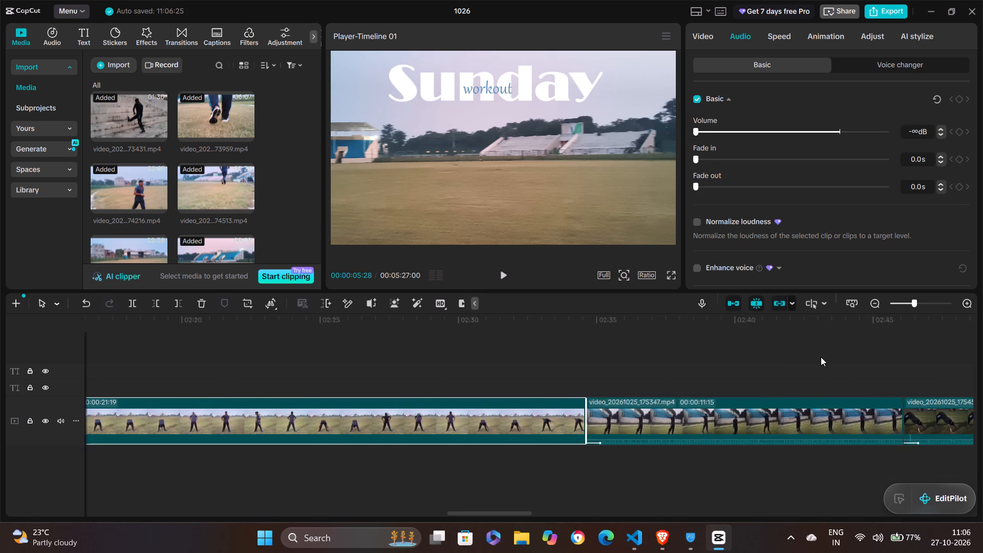
{"action": "scroll", "coordinate": [821, 357], "scroll_direction": "left", "scroll_amount": 1}
{"action": "left_click", "coordinate": [696, 418]}
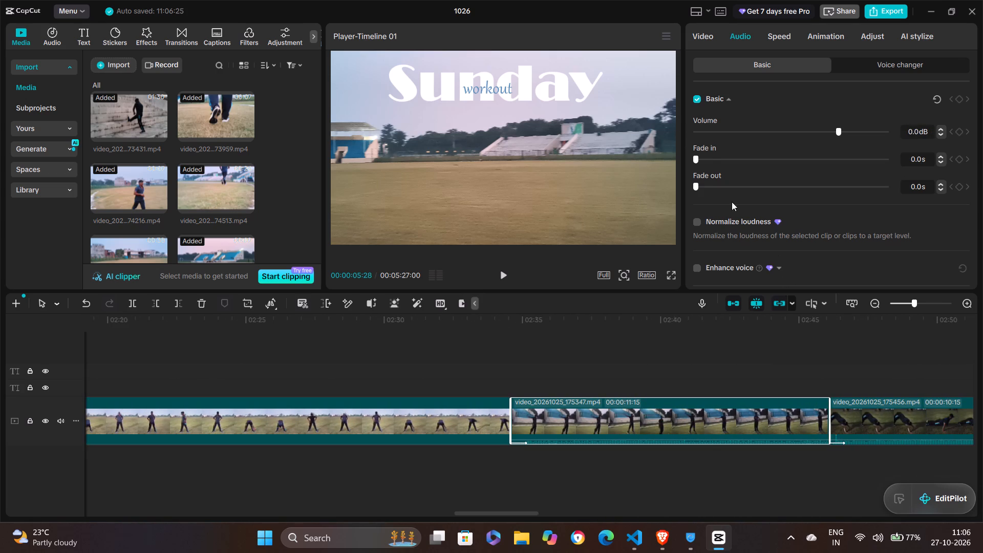
{"action": "left_click", "coordinate": [703, 131]}
{"action": "left_click_drag", "start_coordinate": [703, 131], "coordinate": [687, 132]}
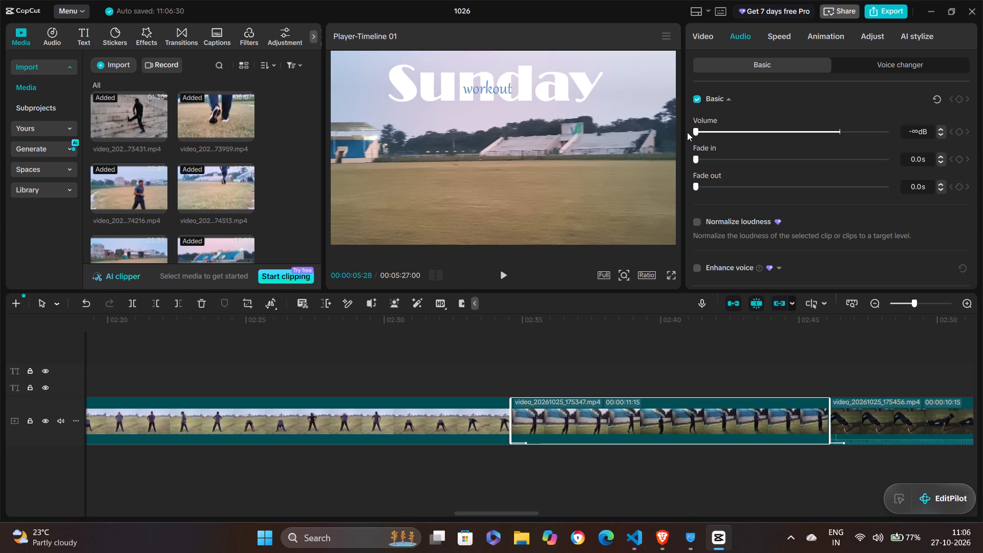
{"action": "left_click_drag", "start_coordinate": [687, 132], "coordinate": [687, 132]}
Mute the video_20261025_175456.mp4 and video_20261025_175518.mp4 clips by lowering each volume to -∞ dB.
{"action": "scroll", "coordinate": [756, 373], "scroll_direction": "left", "scroll_amount": 1}
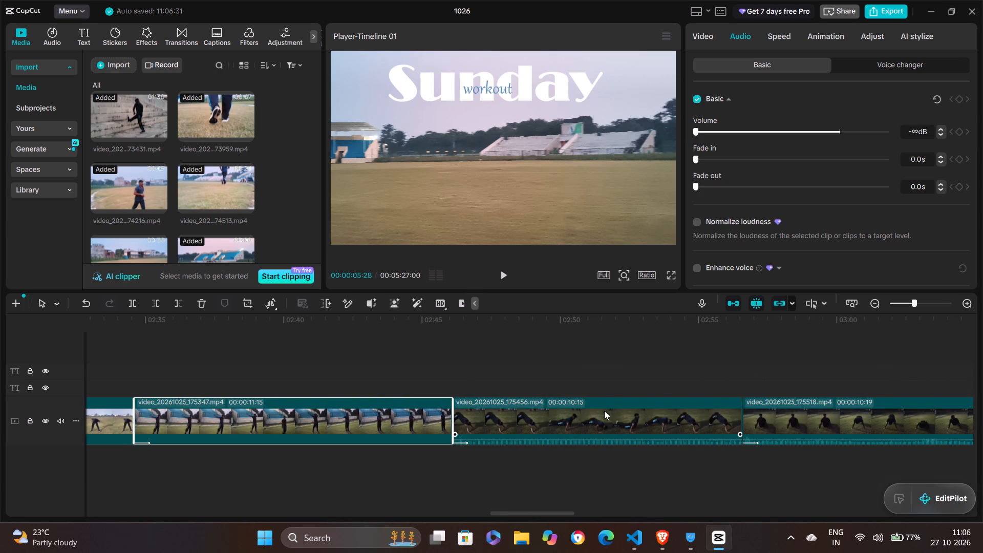
{"action": "left_click", "coordinate": [604, 411]}
{"action": "left_click_drag", "start_coordinate": [716, 131], "coordinate": [678, 131]}
{"action": "scroll", "coordinate": [732, 388], "scroll_direction": "left", "scroll_amount": 1}
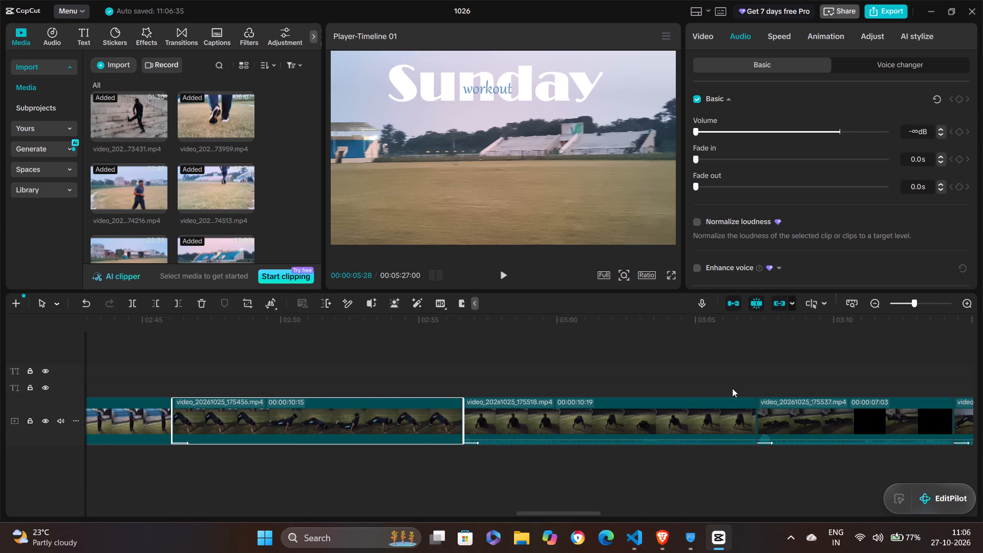
{"action": "left_click", "coordinate": [677, 409]}
{"action": "left_click_drag", "start_coordinate": [702, 133], "coordinate": [676, 131]}
Mute the video_20261025_175537.mp4 and video_20261025_175732.mp4 clips by lowering each volume to -∞ dB.
{"action": "scroll", "coordinate": [747, 446], "scroll_direction": "left", "scroll_amount": 1}
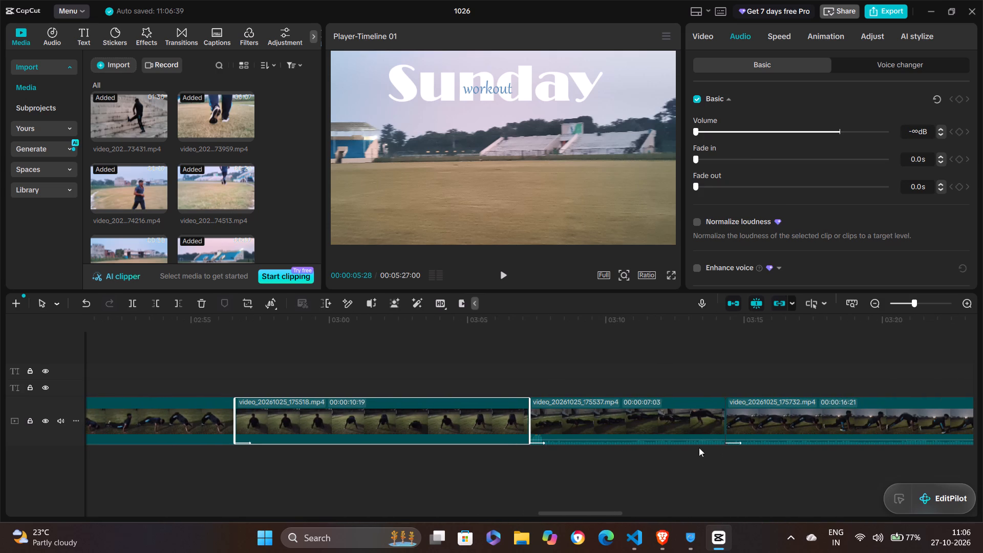
{"action": "left_click", "coordinate": [677, 437]}
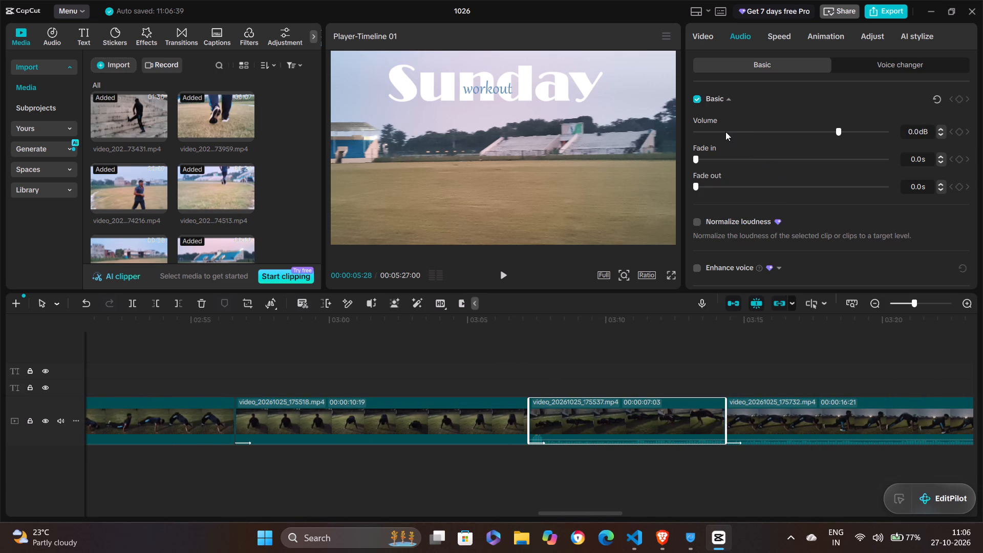
{"action": "left_click_drag", "start_coordinate": [725, 132], "coordinate": [682, 127]}
{"action": "scroll", "coordinate": [722, 357], "scroll_direction": "left", "scroll_amount": 2}
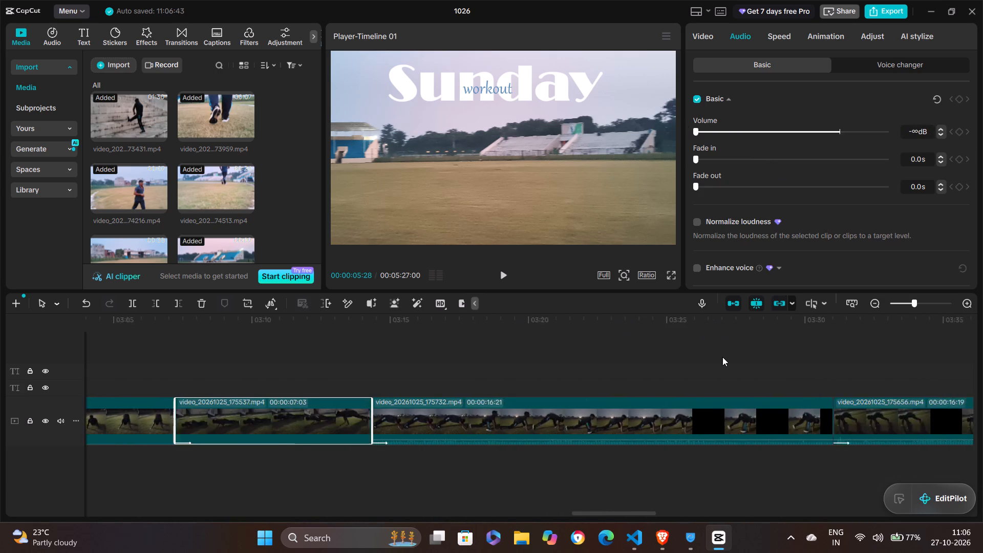
{"action": "scroll", "coordinate": [722, 357], "scroll_direction": "left", "scroll_amount": 1}
{"action": "left_click", "coordinate": [591, 415]}
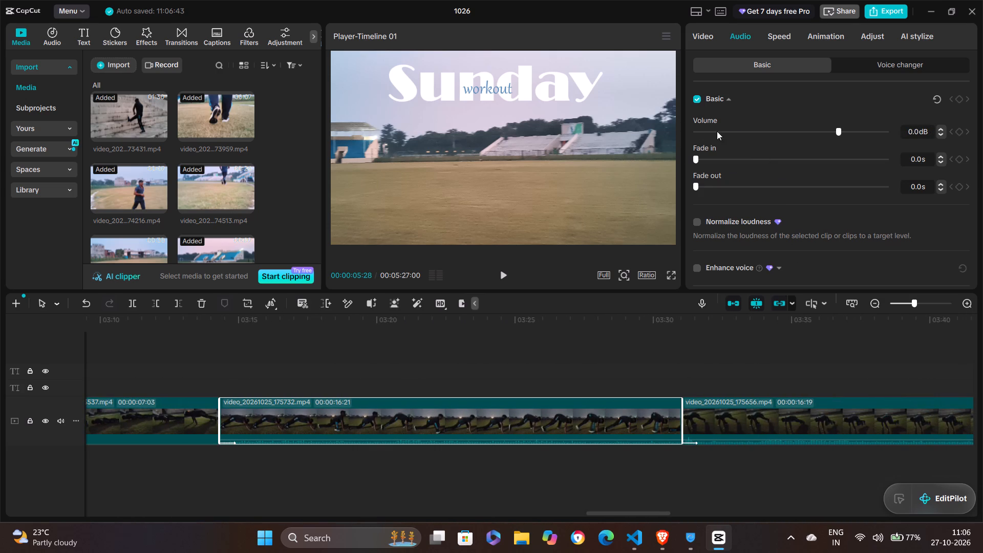
{"action": "left_click_drag", "start_coordinate": [702, 131], "coordinate": [668, 131]}
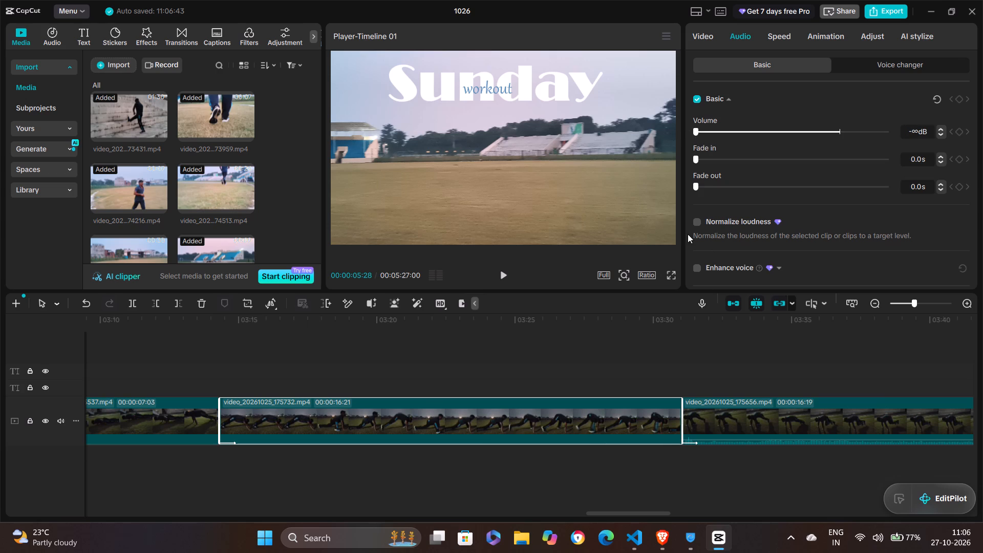
Mute the video_20261025_175656.mp4 and video_20261025_175823.mp4 clips by lowering each volume to -∞ dB.
{"action": "left_click", "coordinate": [743, 420]}
{"action": "scroll", "coordinate": [743, 420], "scroll_direction": "left", "scroll_amount": 3}
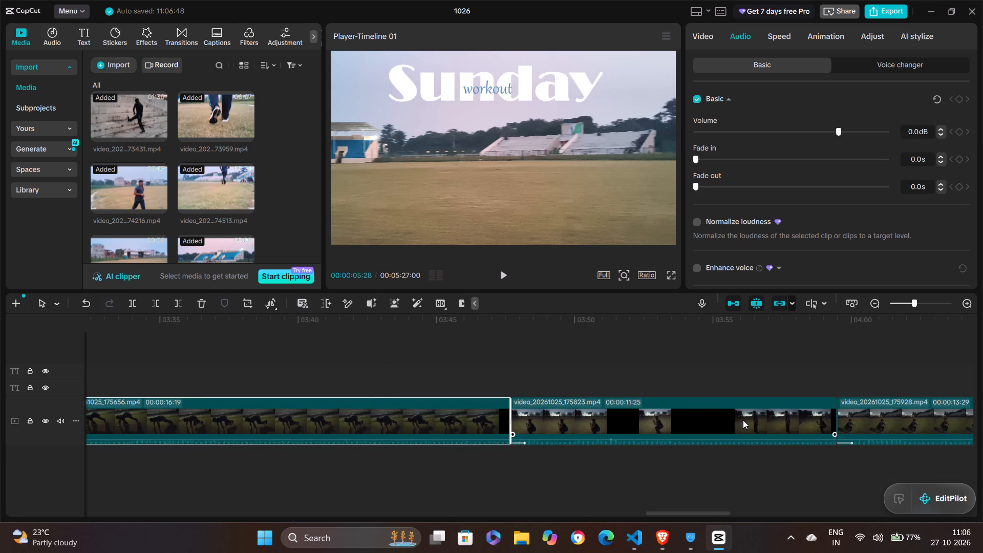
{"action": "left_click_drag", "start_coordinate": [763, 131], "coordinate": [696, 135]}
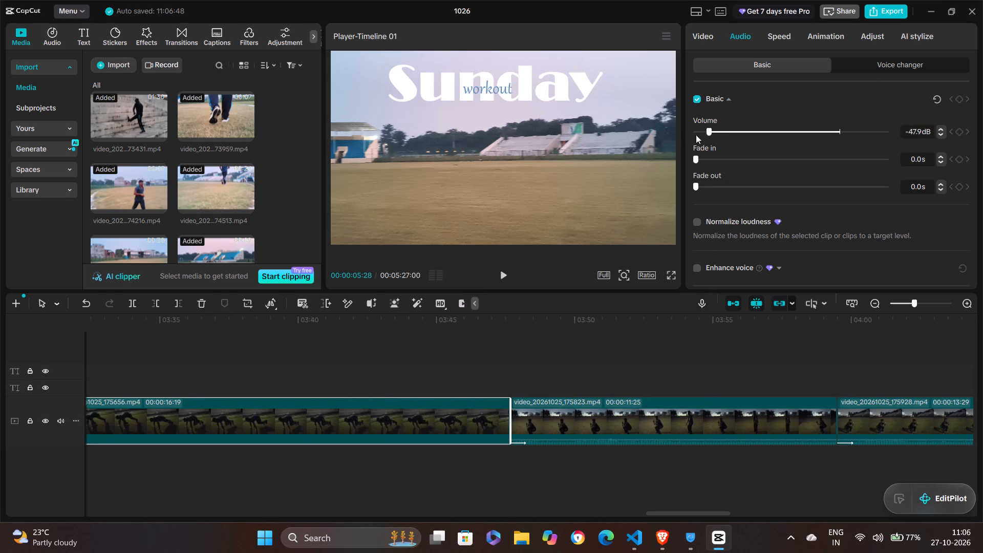
{"action": "left_click_drag", "start_coordinate": [696, 135], "coordinate": [672, 140]}
{"action": "left_click", "coordinate": [706, 414]}
{"action": "left_click", "coordinate": [706, 414]}
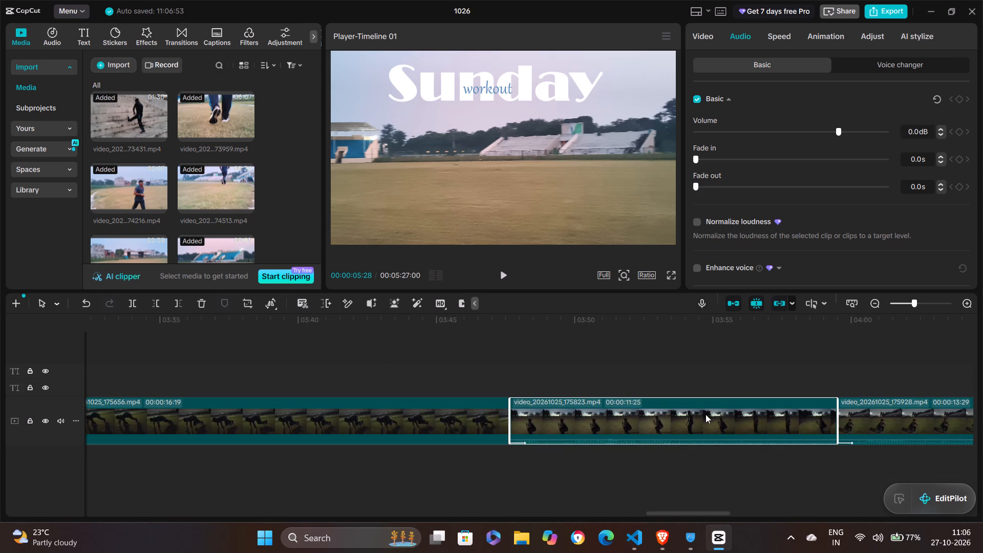
{"action": "left_click_drag", "start_coordinate": [703, 124], "coordinate": [702, 131]}
{"action": "left_click_drag", "start_coordinate": [702, 131], "coordinate": [685, 131]}
Mute the video_20261025_175928.mp4 and video_20261025_175951.mp4 clips by lowering each volume to -∞ dB.
{"action": "scroll", "coordinate": [777, 345], "scroll_direction": "left", "scroll_amount": 1}
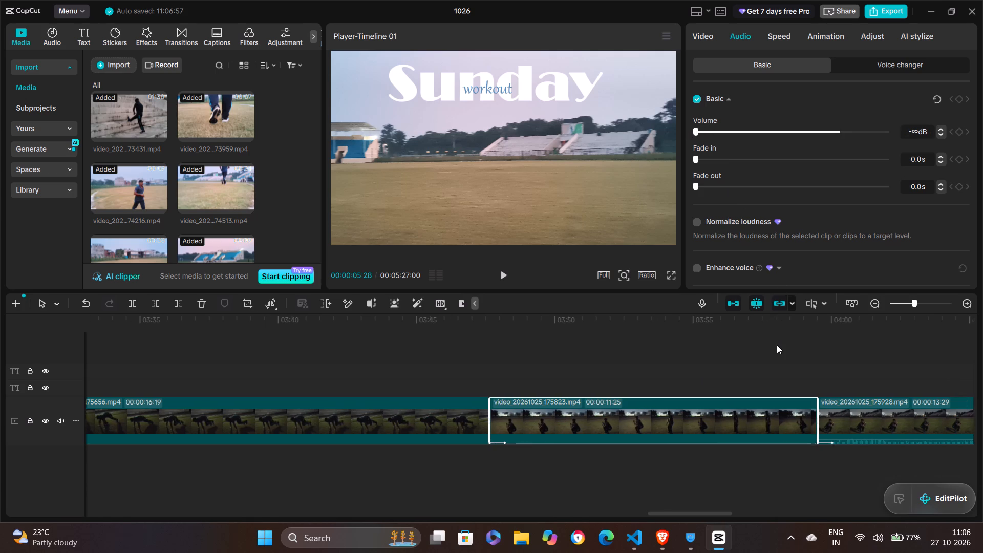
{"action": "scroll", "coordinate": [777, 345], "scroll_direction": "left", "scroll_amount": 2}
{"action": "left_click", "coordinate": [616, 416]}
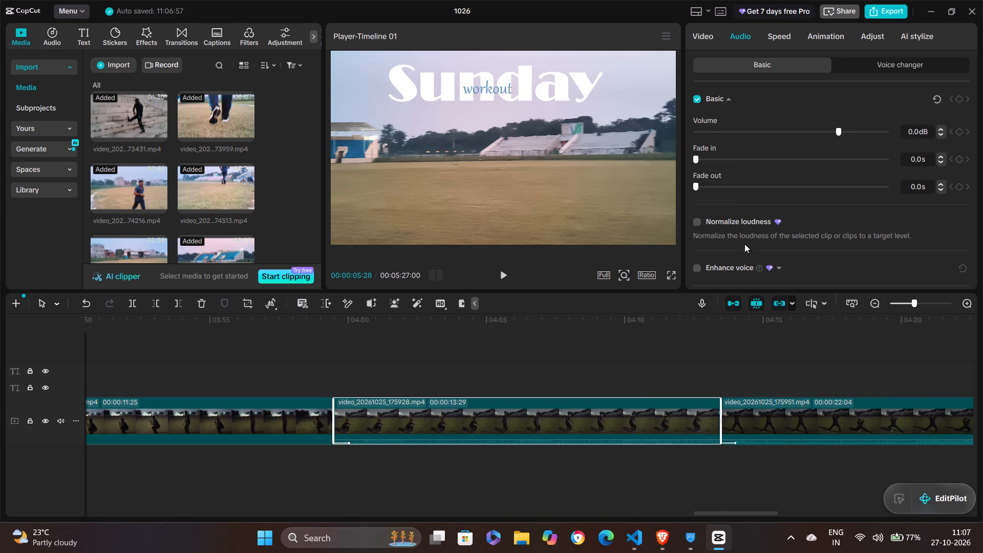
{"action": "left_click", "coordinate": [704, 127]}
{"action": "left_click", "coordinate": [704, 127]}
{"action": "left_click_drag", "start_coordinate": [704, 127], "coordinate": [688, 130]}
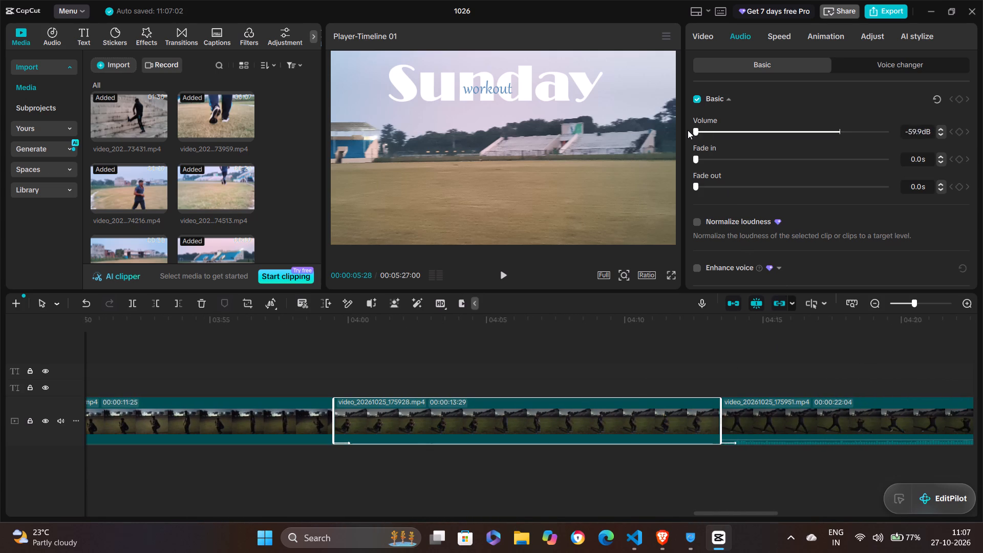
{"action": "left_click_drag", "start_coordinate": [688, 130], "coordinate": [685, 131]}
{"action": "scroll", "coordinate": [777, 346], "scroll_direction": "left", "scroll_amount": 2}
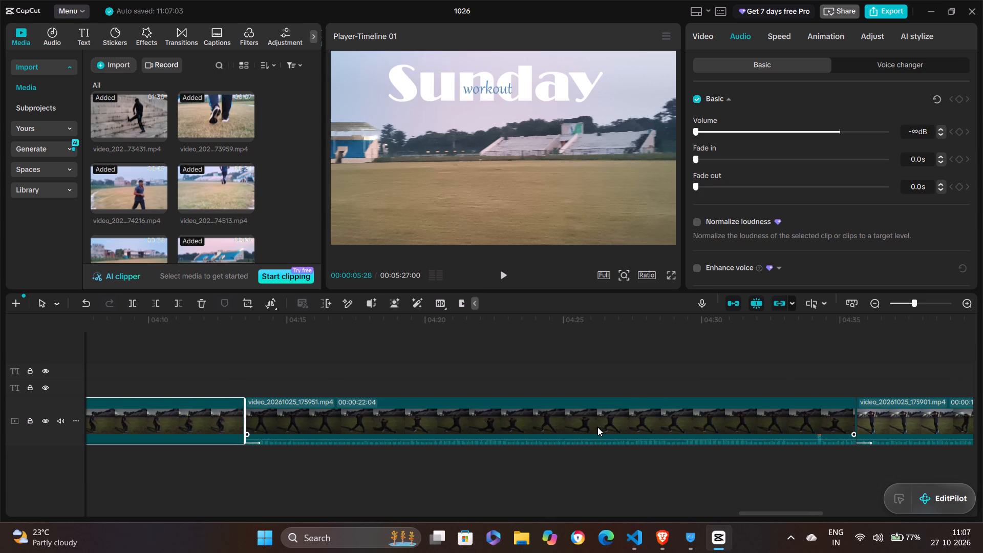
{"action": "left_click", "coordinate": [597, 427]}
{"action": "left_click_drag", "start_coordinate": [750, 127], "coordinate": [741, 127]}
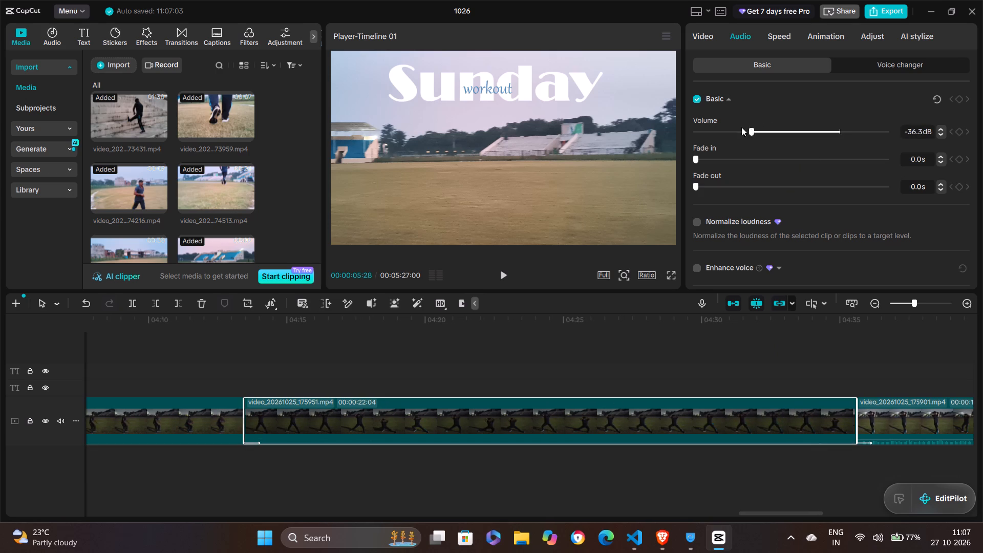
{"action": "left_click_drag", "start_coordinate": [741, 127], "coordinate": [691, 132]}
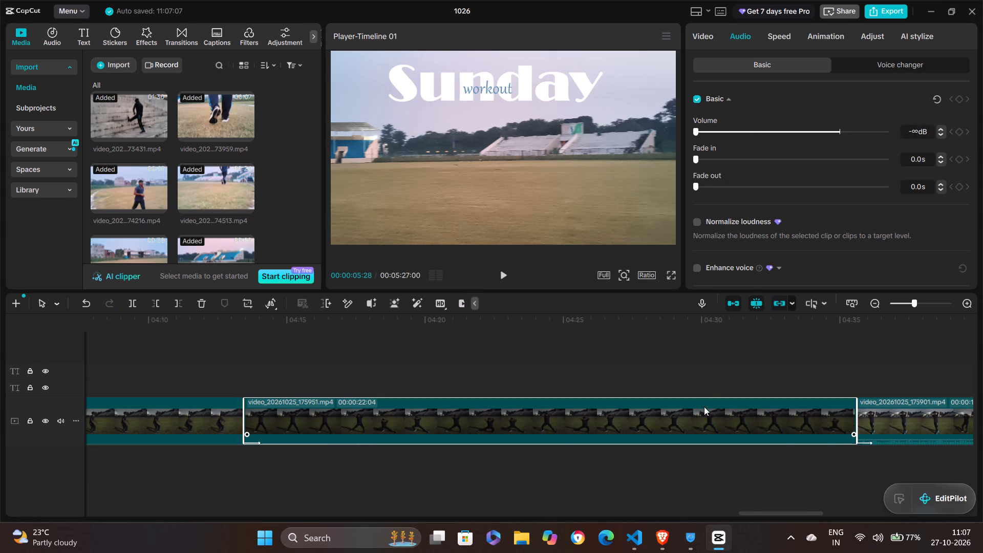
Mute the video_20261025_175901.mp4 clip by lowering its volume to -∞ dB.
{"action": "scroll", "coordinate": [704, 407], "scroll_direction": "left", "scroll_amount": 2}
{"action": "left_click", "coordinate": [704, 407]}
{"action": "left_click", "coordinate": [704, 407]}
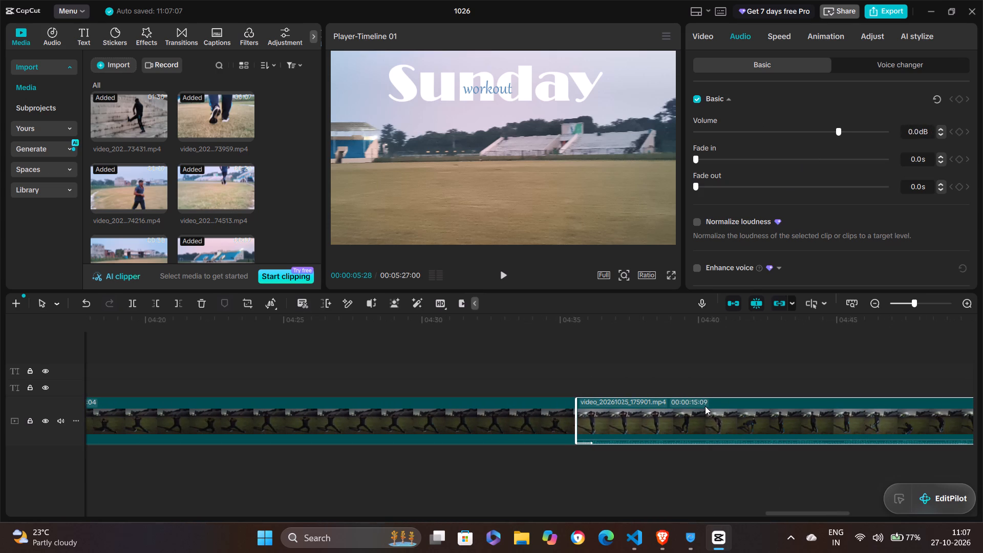
{"action": "left_click_drag", "start_coordinate": [729, 132], "coordinate": [669, 137]}
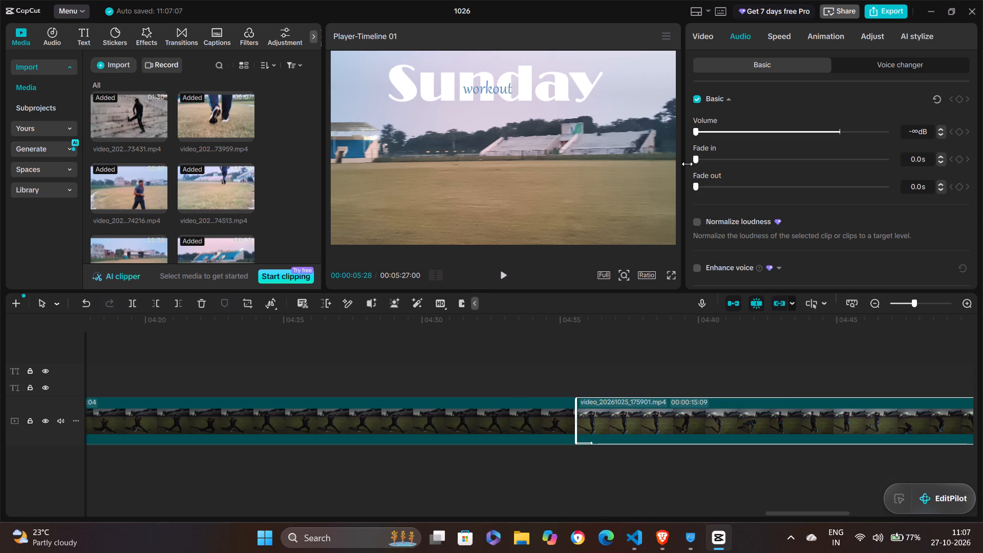
Mute both video_20261025_180112.mp4 clips, 17:13 and 18:20 long, by lowering each volume to -∞ dB.
{"action": "scroll", "coordinate": [781, 389], "scroll_direction": "left", "scroll_amount": 3}
{"action": "left_click", "coordinate": [659, 434]}
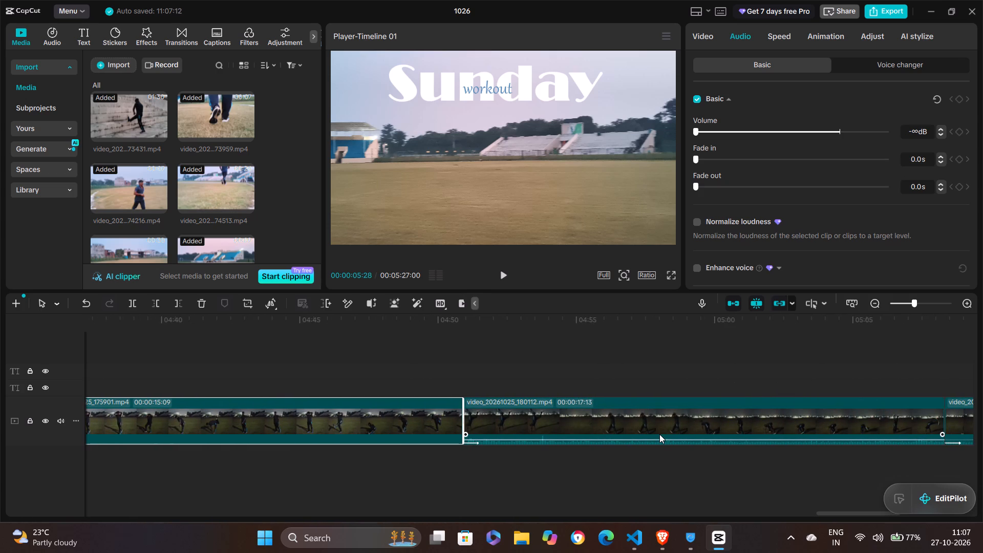
{"action": "left_click_drag", "start_coordinate": [744, 130], "coordinate": [712, 129]}
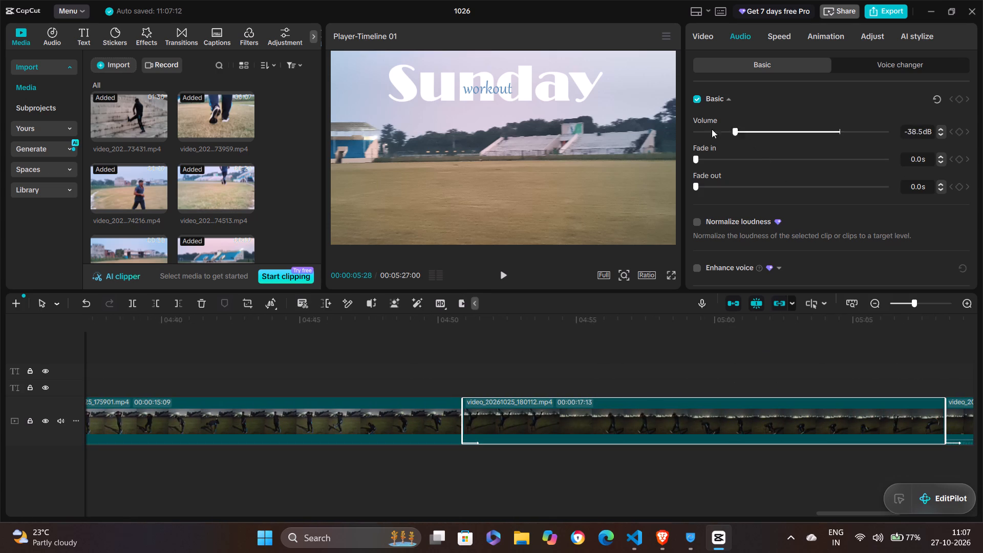
{"action": "left_click_drag", "start_coordinate": [712, 129], "coordinate": [676, 127]}
{"action": "scroll", "coordinate": [767, 344], "scroll_direction": "left", "scroll_amount": 2}
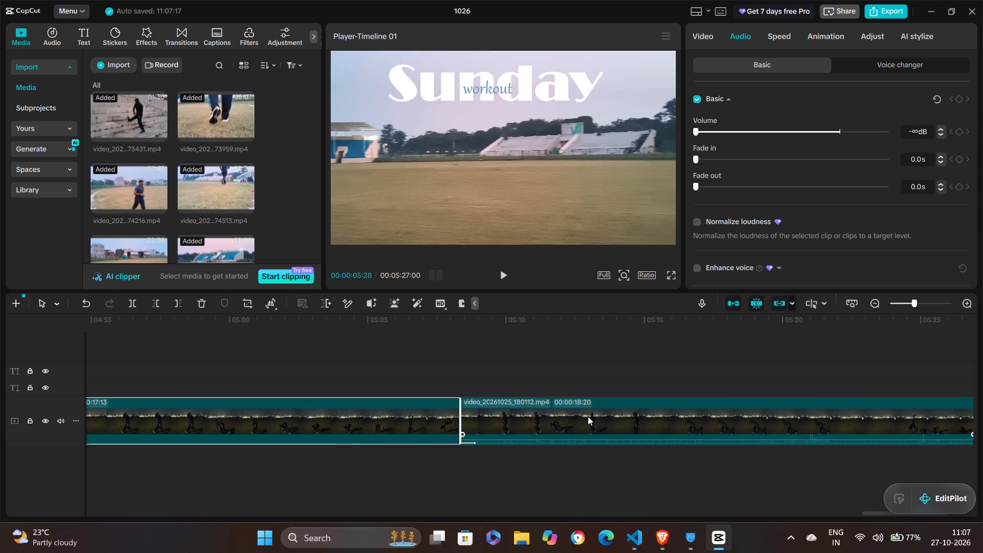
{"action": "left_click", "coordinate": [573, 434]}
{"action": "left_click_drag", "start_coordinate": [698, 133], "coordinate": [688, 131]}
Return to the start of the timeline and play the opening with the "Sunday" and "workout" titles.
{"action": "scroll", "coordinate": [738, 359], "scroll_direction": "left", "scroll_amount": 2}
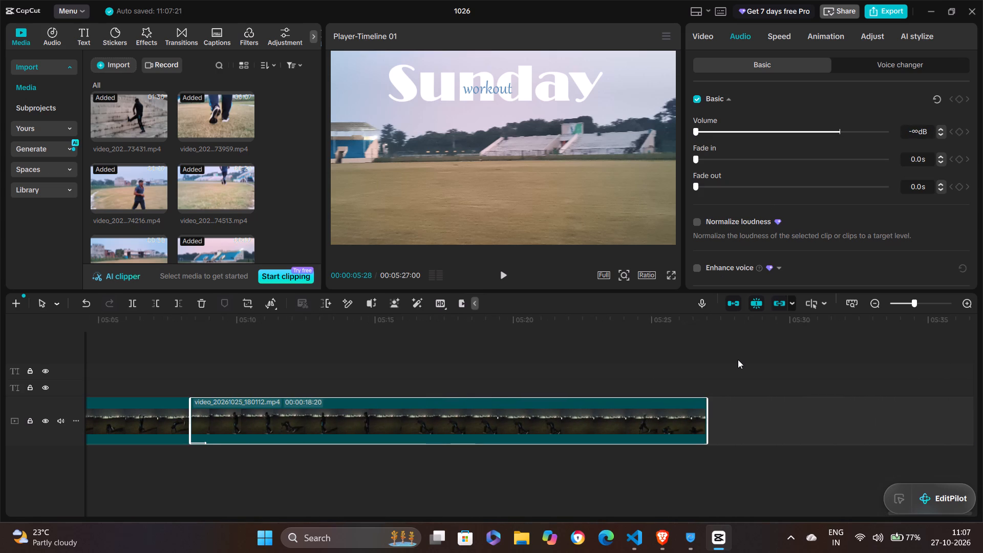
{"action": "scroll", "coordinate": [476, 359], "scroll_direction": "right", "scroll_amount": 12}
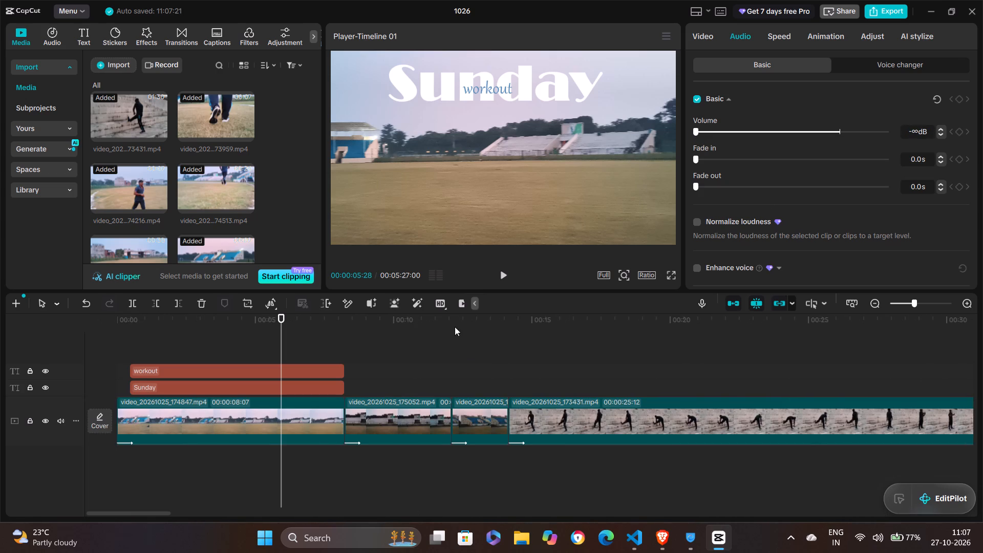
{"action": "left_click_drag", "start_coordinate": [284, 336], "coordinate": [103, 338]}
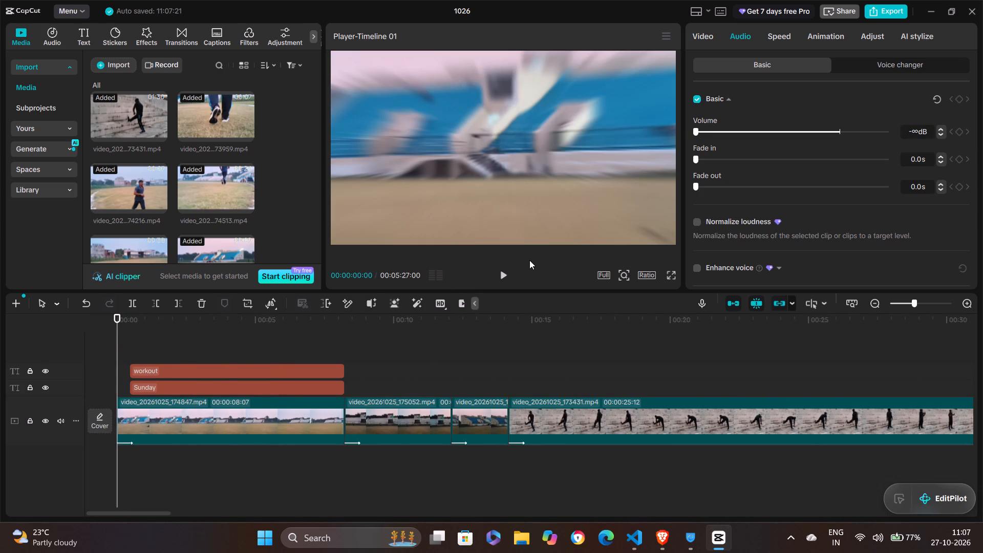
{"action": "left_click", "coordinate": [501, 277]}
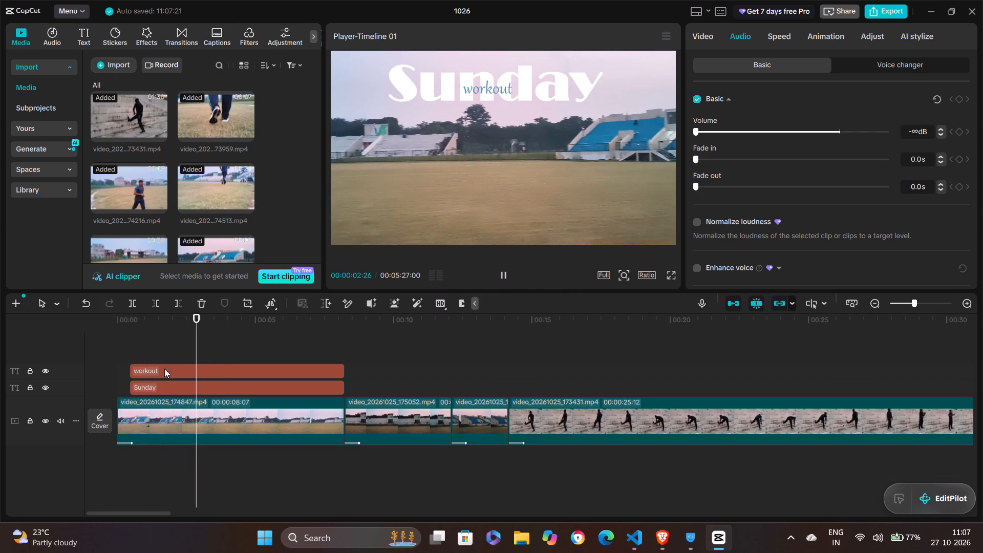
Shift the "workout" and "Sunday" titles to start about 1.4 seconds in, and trim both ends to the end of the first clip.
{"action": "left_click_drag", "start_coordinate": [174, 369], "coordinate": [200, 373]}
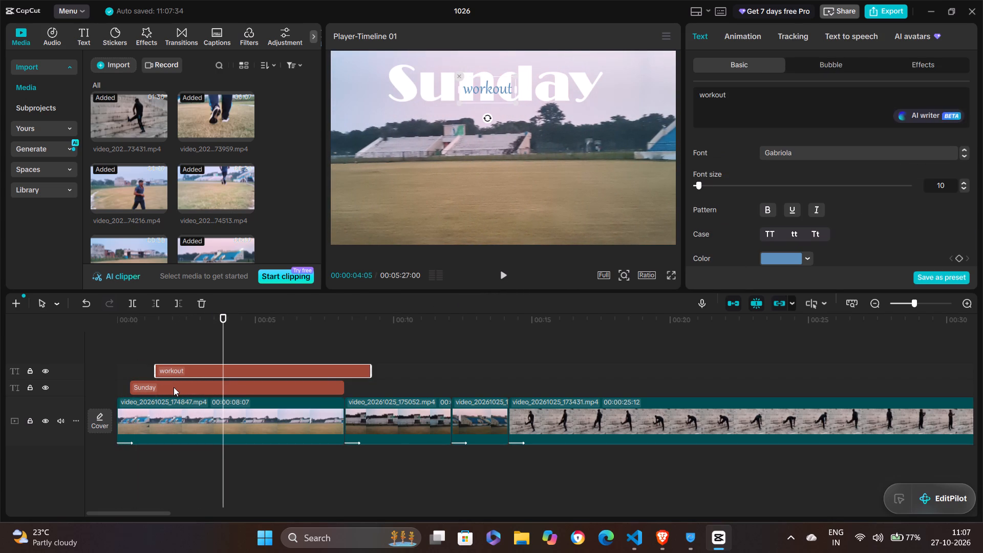
{"action": "left_click_drag", "start_coordinate": [174, 387], "coordinate": [201, 388]}
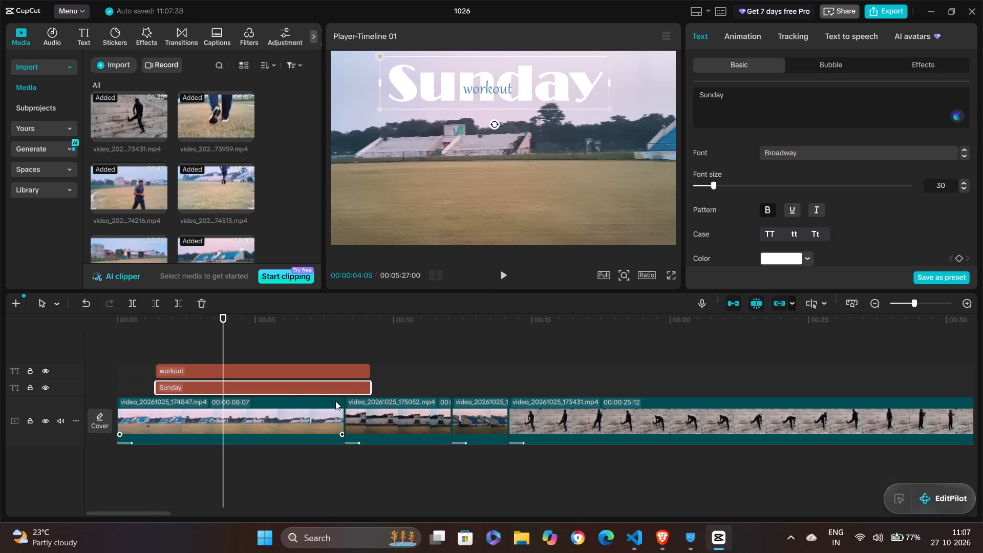
{"action": "left_click_drag", "start_coordinate": [370, 385], "coordinate": [343, 385]}
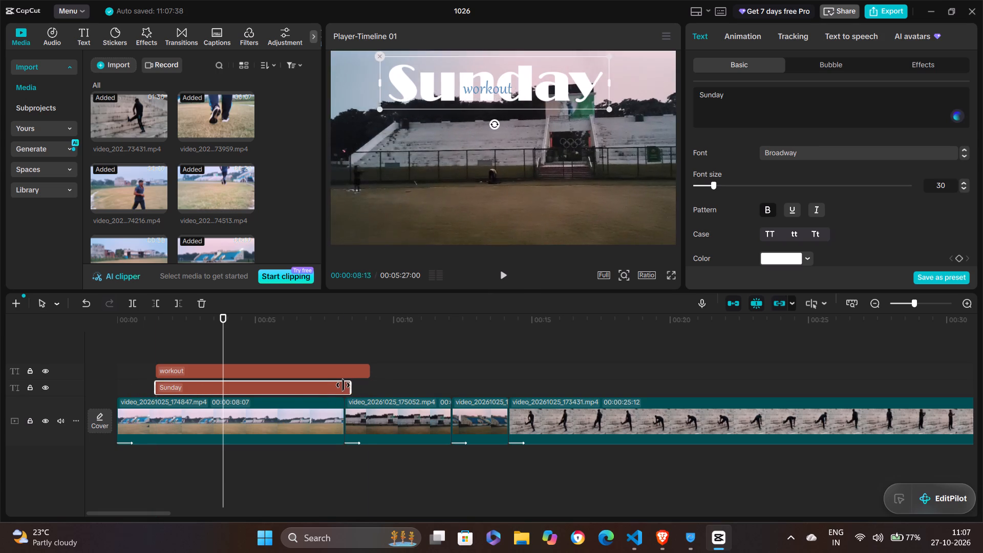
{"action": "left_click_drag", "start_coordinate": [343, 385], "coordinate": [341, 385]}
{"action": "left_click_drag", "start_coordinate": [368, 373], "coordinate": [337, 370]}
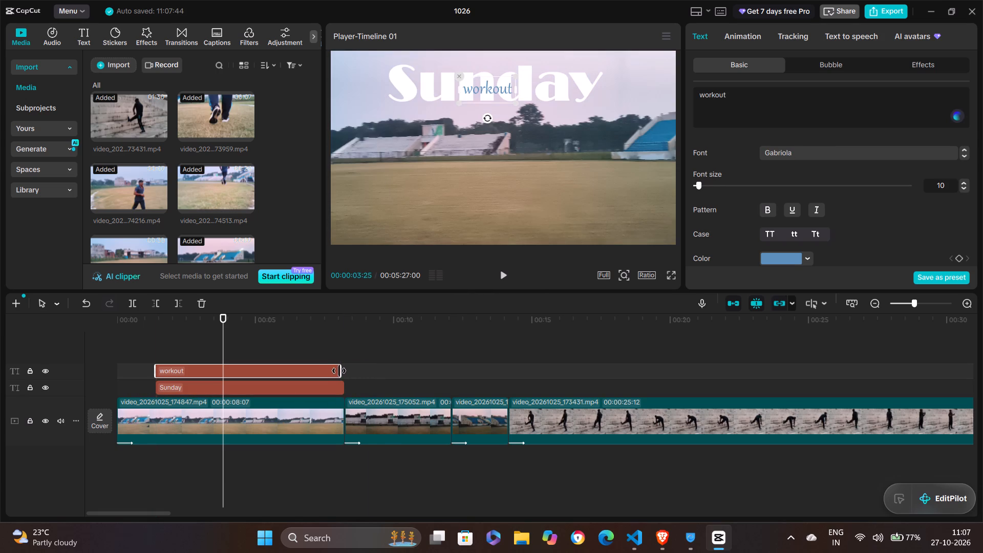
{"action": "left_click", "coordinate": [339, 371]}
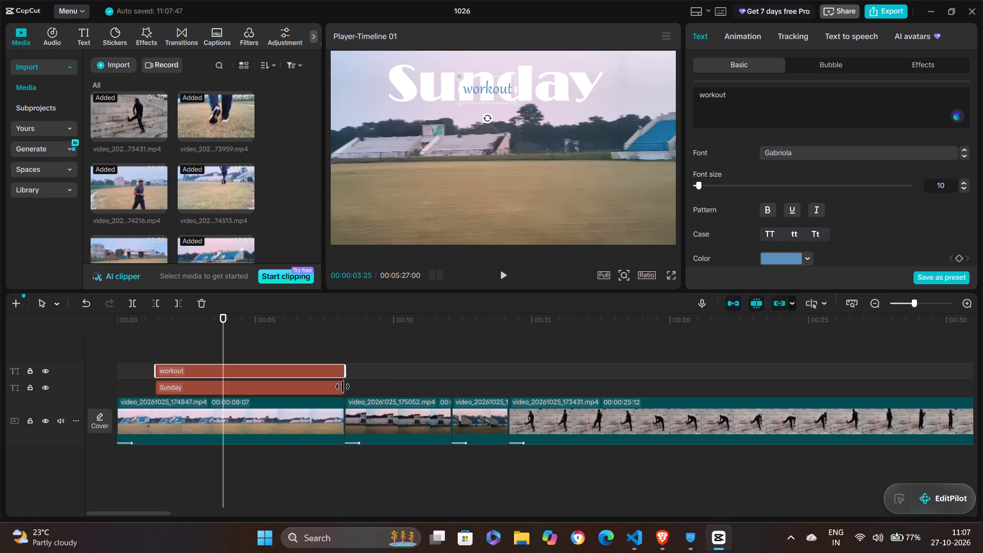
{"action": "left_click", "coordinate": [343, 387]}
Play the video from the beginning to review the timing of the two titles.
{"action": "left_click", "coordinate": [426, 341]}
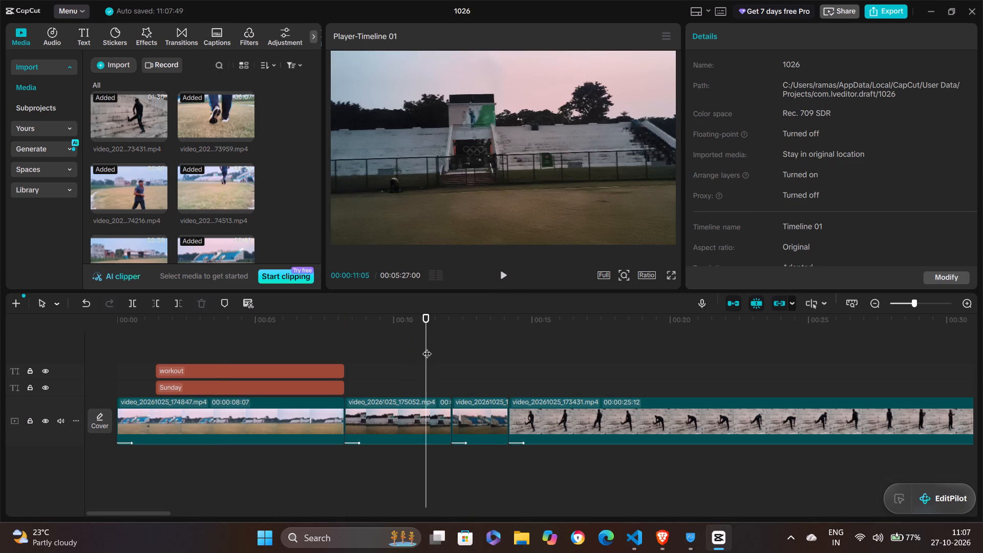
{"action": "left_click_drag", "start_coordinate": [428, 347], "coordinate": [60, 334]}
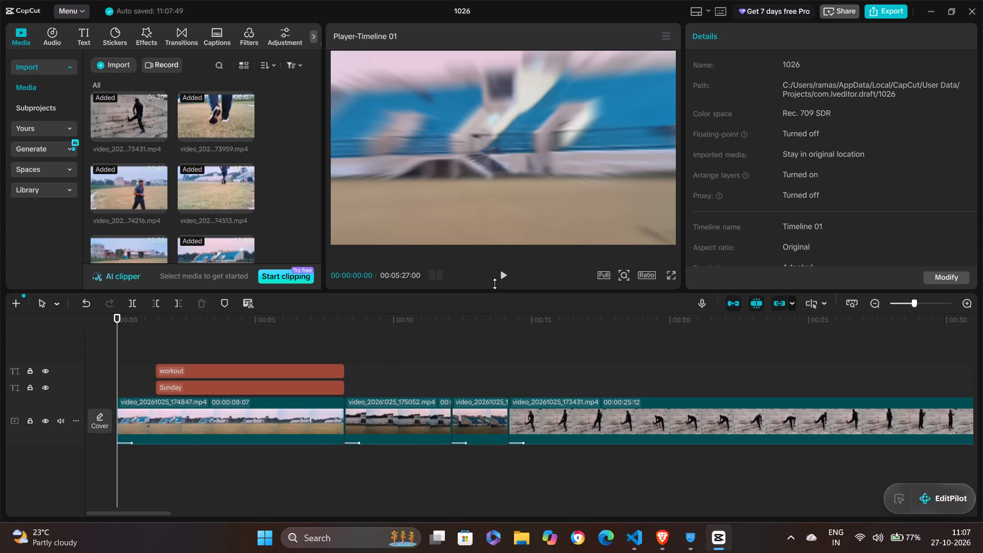
{"action": "left_click", "coordinate": [504, 276]}
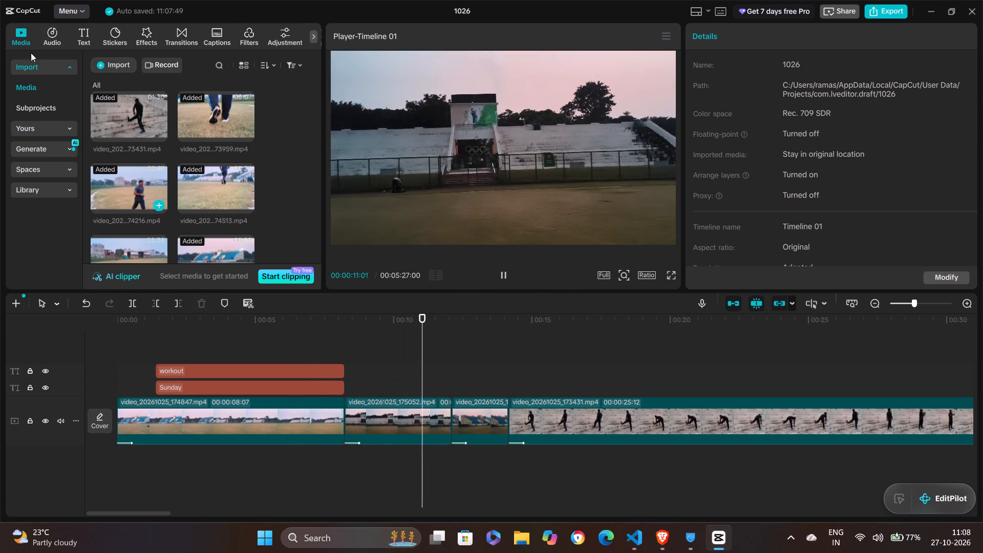
Search the music library for "injoy".
{"action": "left_click", "coordinate": [54, 32]}
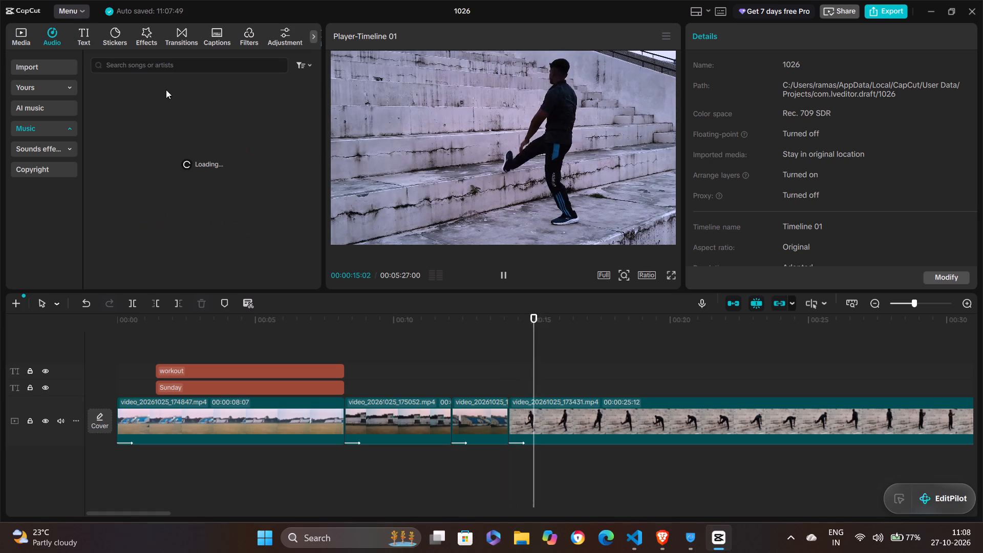
{"action": "left_click", "coordinate": [146, 68]}
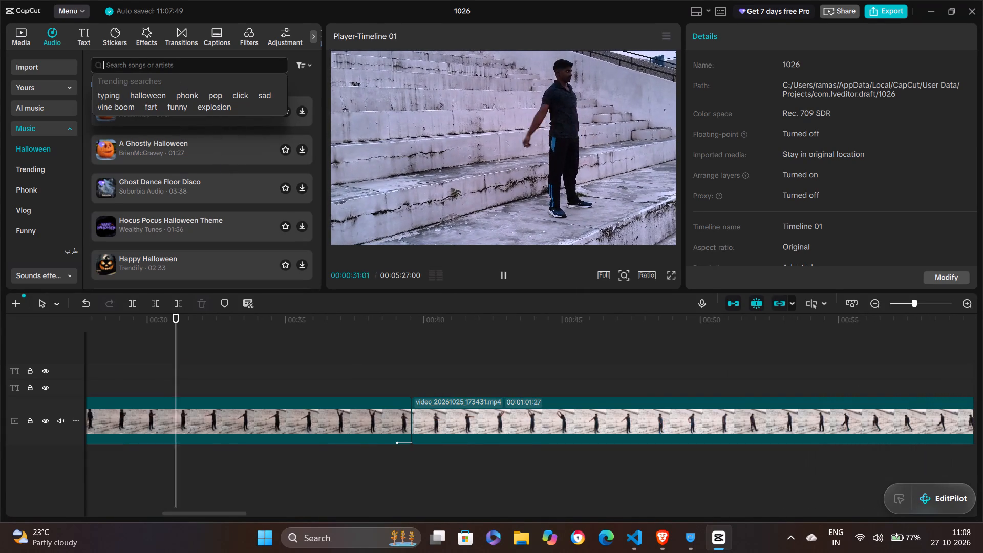
{"action": "left_click", "coordinate": [163, 65]}
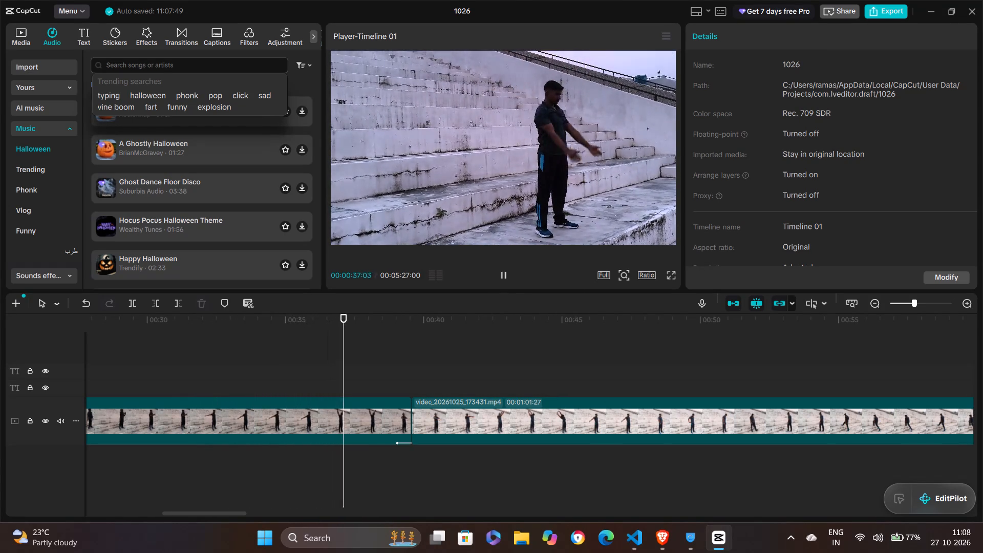
{"action": "type", "text": "in"}
{"action": "type", "text": "ji"}
{"action": "key", "text": "y"}
{"action": "left_click", "coordinate": [163, 65]}
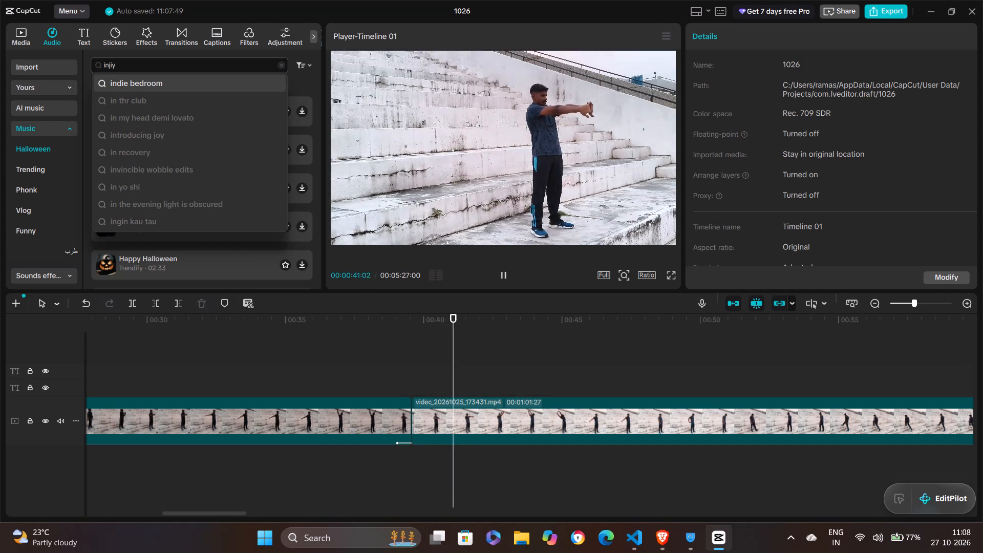
{"action": "key", "text": "BackSpace"}
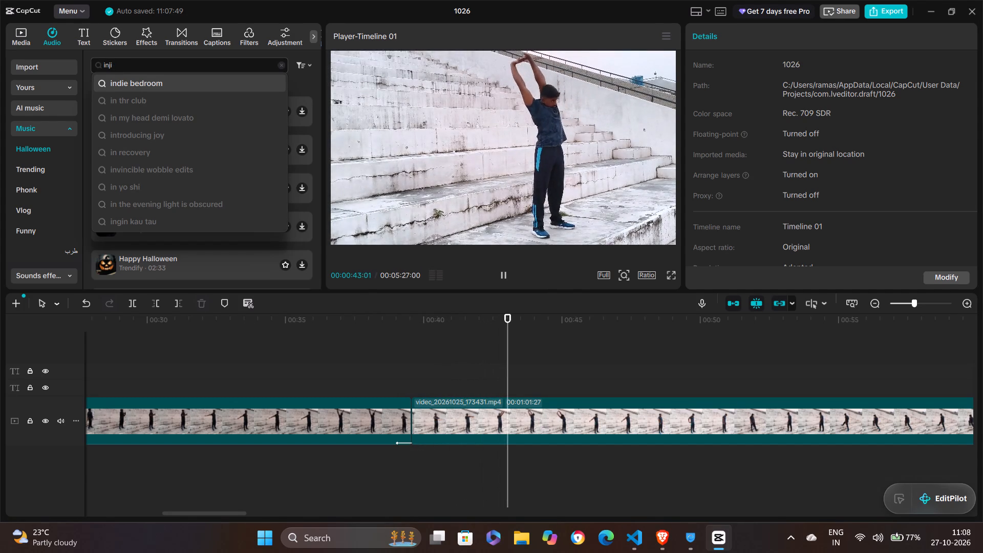
{"action": "key", "text": "BackSpace"}
{"action": "type", "text": "oy"}
{"action": "key", "text": "Return"}
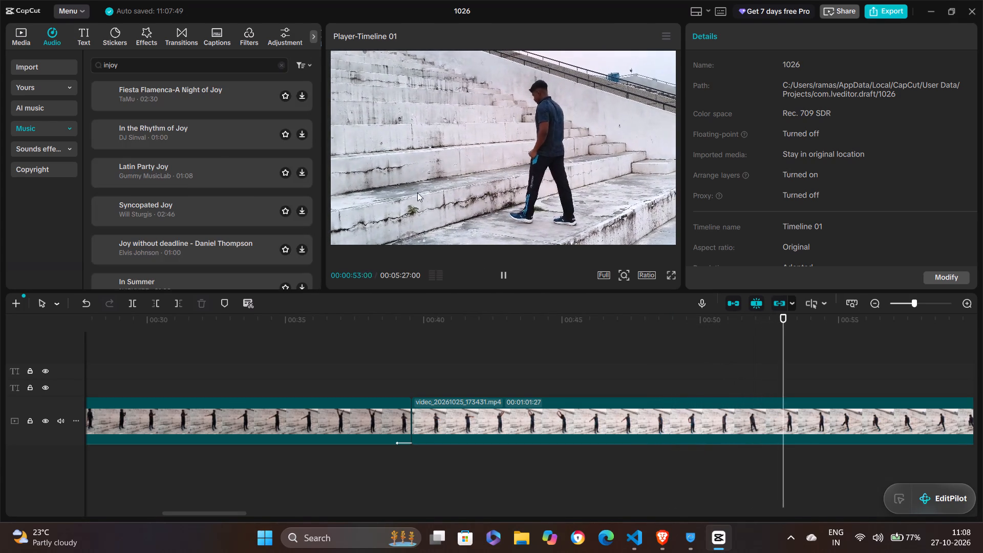
Load the track "Fiesta Flamenca-A Night of Joy" by TaMu from the search results for preview.
{"action": "scroll", "coordinate": [209, 156], "scroll_direction": "up", "scroll_amount": 1}
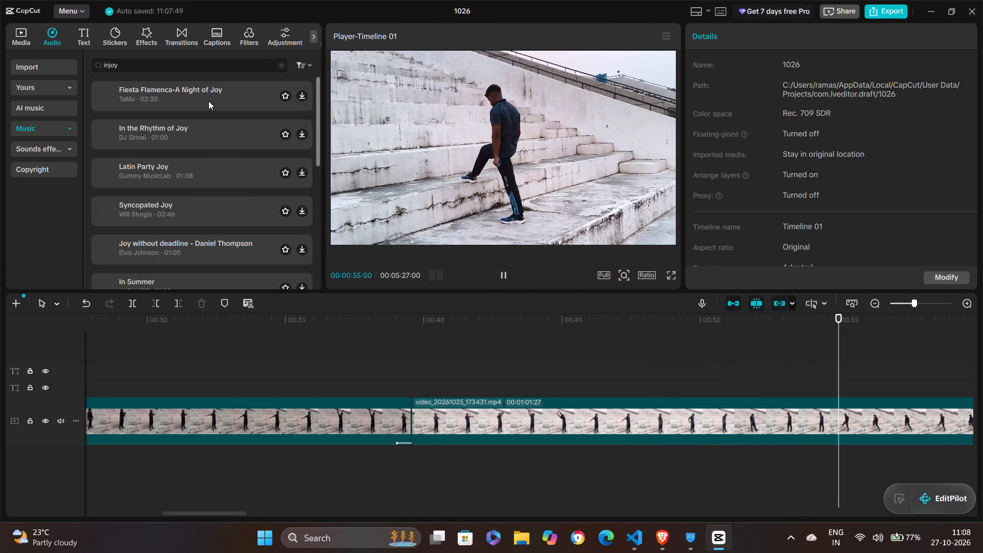
{"action": "double_click", "coordinate": [200, 97]}
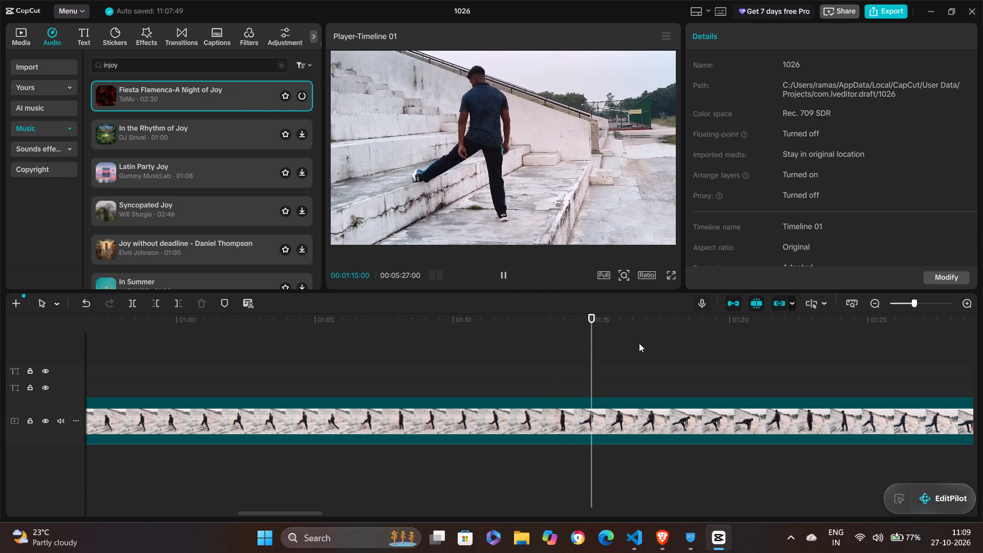
Pause the playback and bring the playhead back to the very beginning of the timeline.
{"action": "left_click", "coordinate": [503, 279]}
{"action": "left_click_drag", "start_coordinate": [656, 366], "coordinate": [276, 364]}
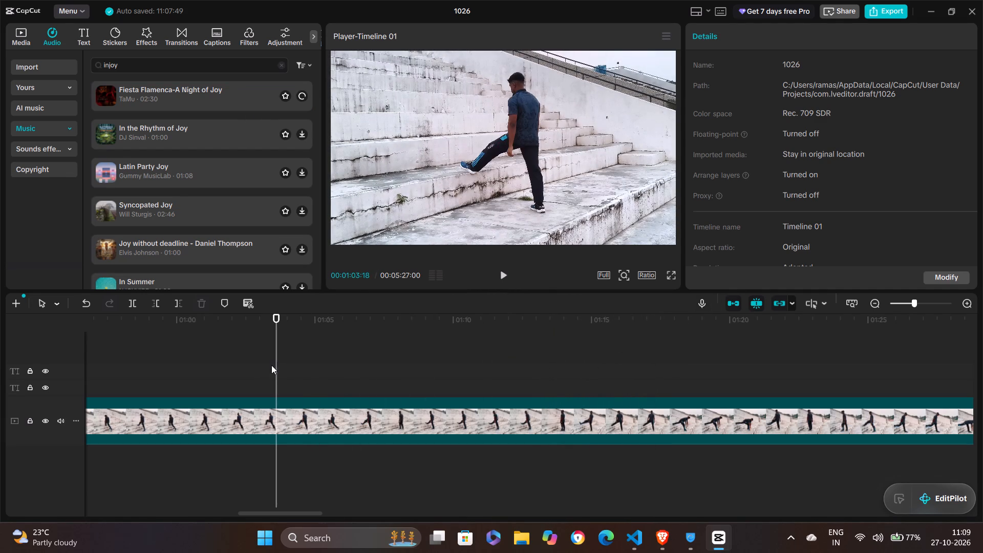
{"action": "left_click_drag", "start_coordinate": [274, 365], "coordinate": [153, 345]}
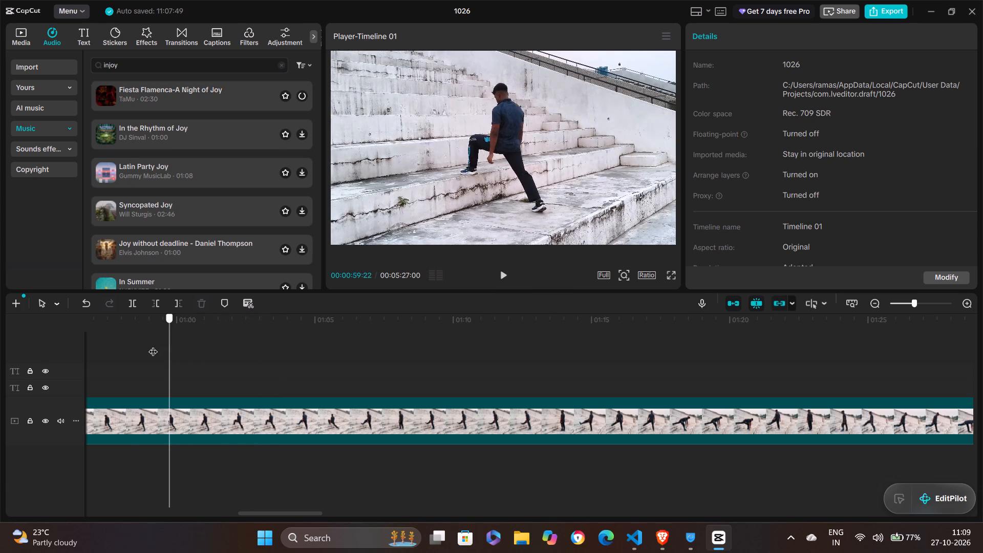
{"action": "left_click_drag", "start_coordinate": [153, 345], "coordinate": [62, 333]}
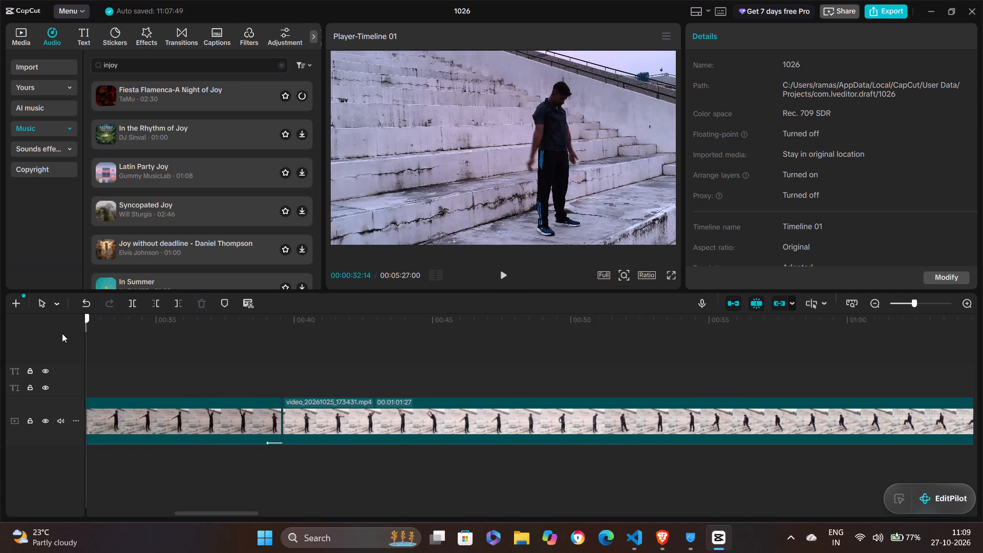
{"action": "left_click_drag", "start_coordinate": [62, 333], "coordinate": [68, 327]}
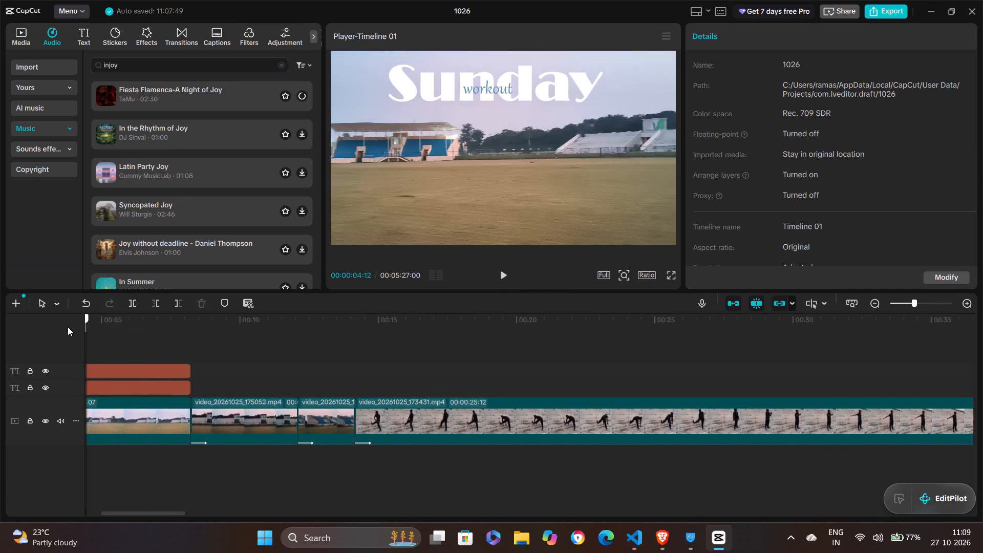
{"action": "left_click_drag", "start_coordinate": [68, 327], "coordinate": [68, 326]}
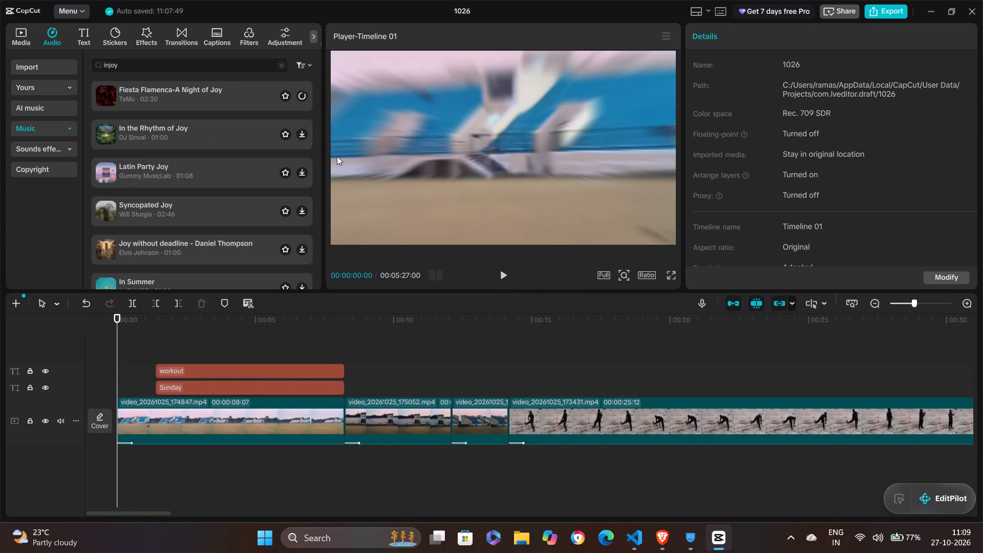
Retry previewing "Fiesta Flamenca-A Night of Joy", and load "In the Rhythm of Joy" by DJ Sinval for preview.
{"action": "left_click", "coordinate": [212, 104]}
{"action": "double_click", "coordinate": [205, 135]}
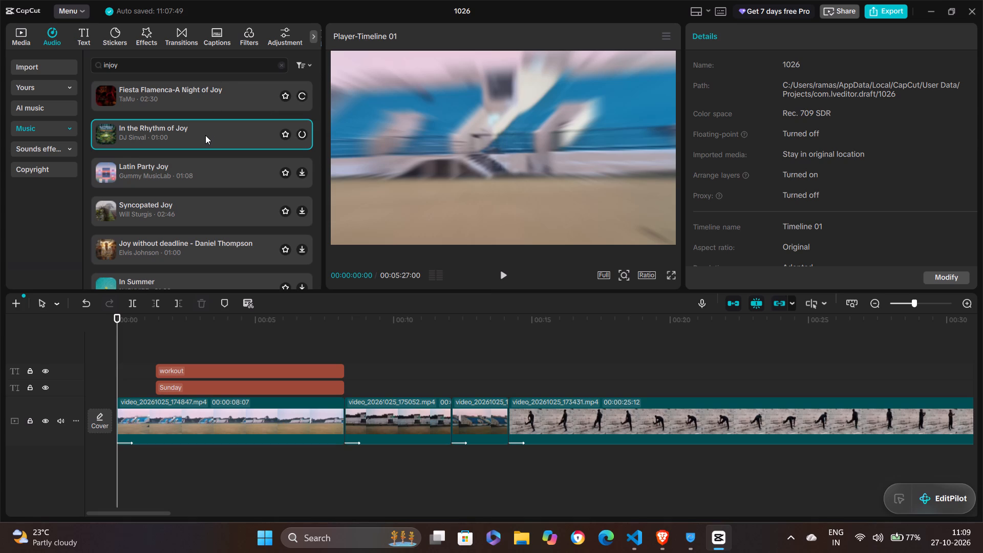
Restart the computer's Wi-Fi by switching it off and back on in the Wi-Fi settings.
{"action": "left_click", "coordinate": [865, 526]}
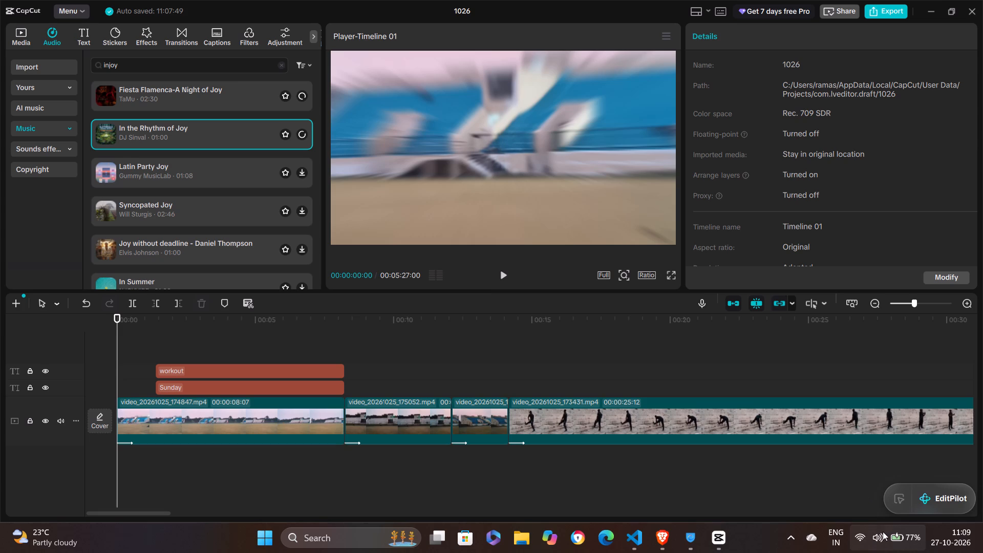
{"action": "left_click", "coordinate": [884, 538]}
{"action": "left_click", "coordinate": [882, 552]}
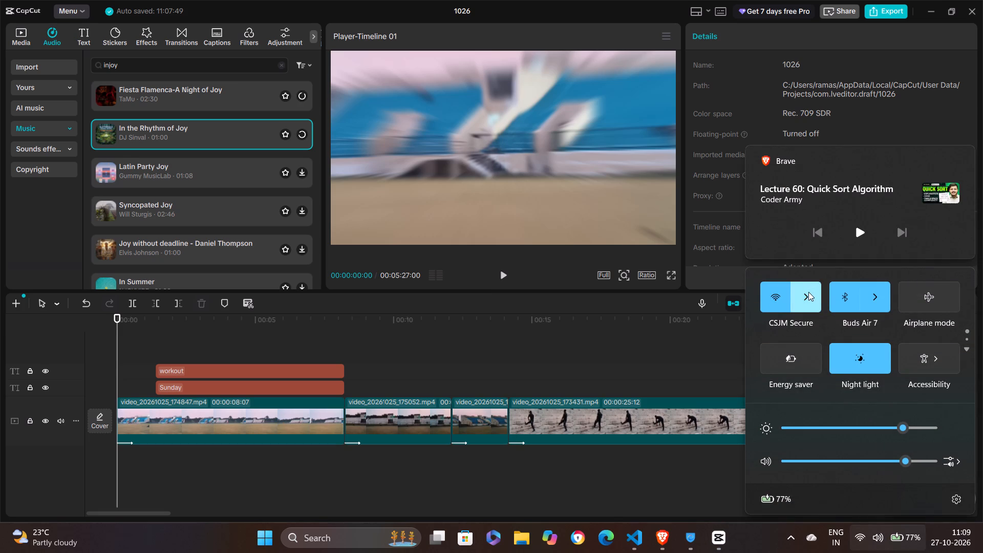
{"action": "left_click", "coordinate": [808, 292]}
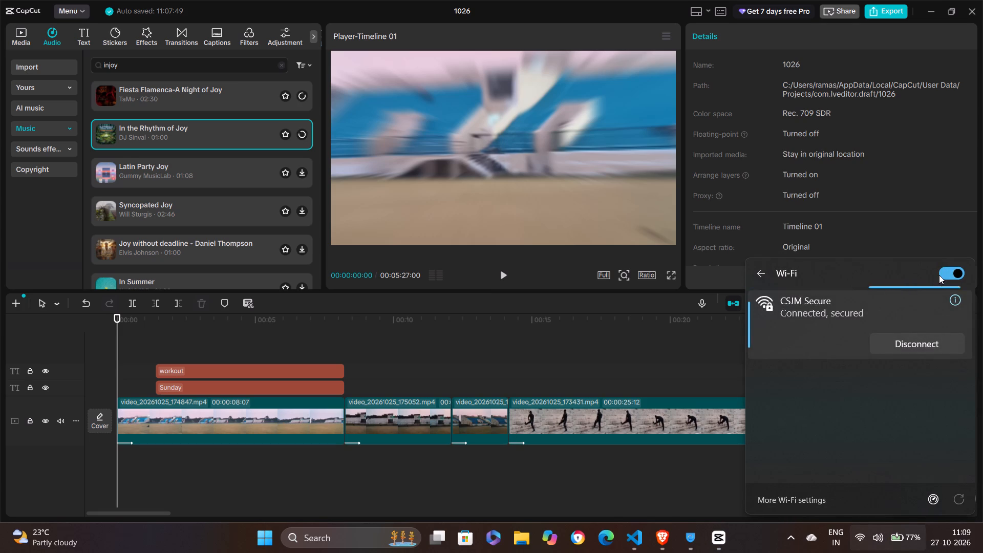
{"action": "left_click", "coordinate": [939, 275]}
{"action": "left_click", "coordinate": [939, 275]}
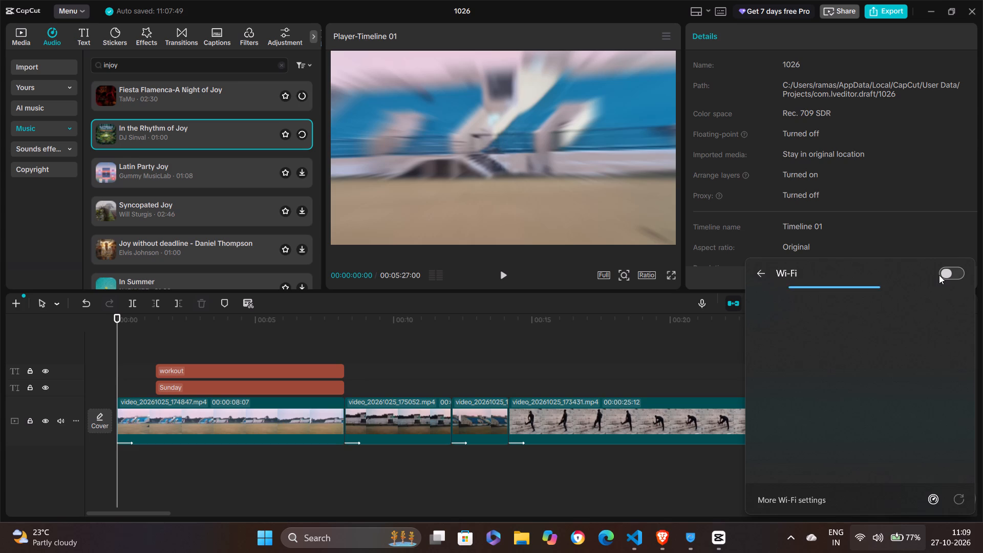
{"action": "left_click", "coordinate": [939, 275]}
{"action": "left_click", "coordinate": [939, 275]}
{"action": "left_click", "coordinate": [939, 275]}
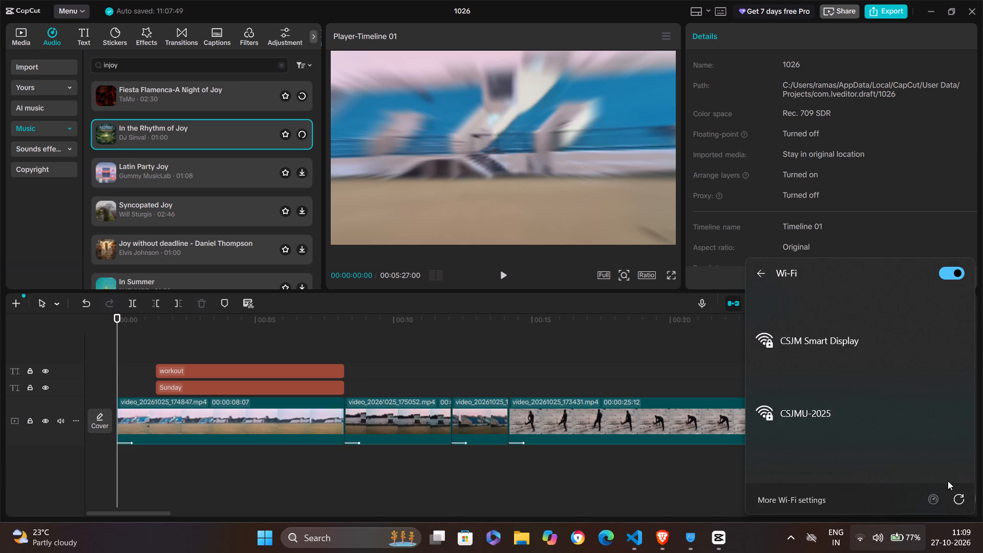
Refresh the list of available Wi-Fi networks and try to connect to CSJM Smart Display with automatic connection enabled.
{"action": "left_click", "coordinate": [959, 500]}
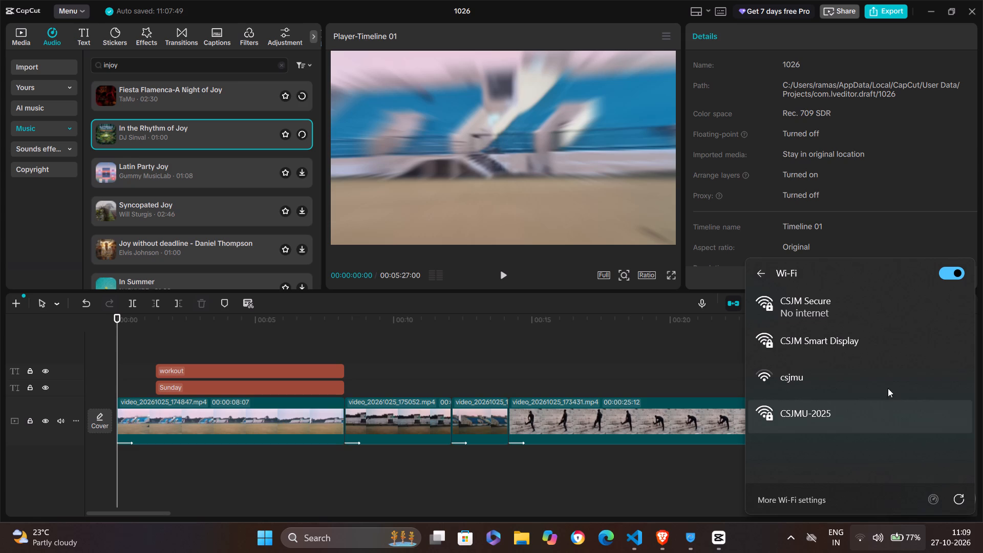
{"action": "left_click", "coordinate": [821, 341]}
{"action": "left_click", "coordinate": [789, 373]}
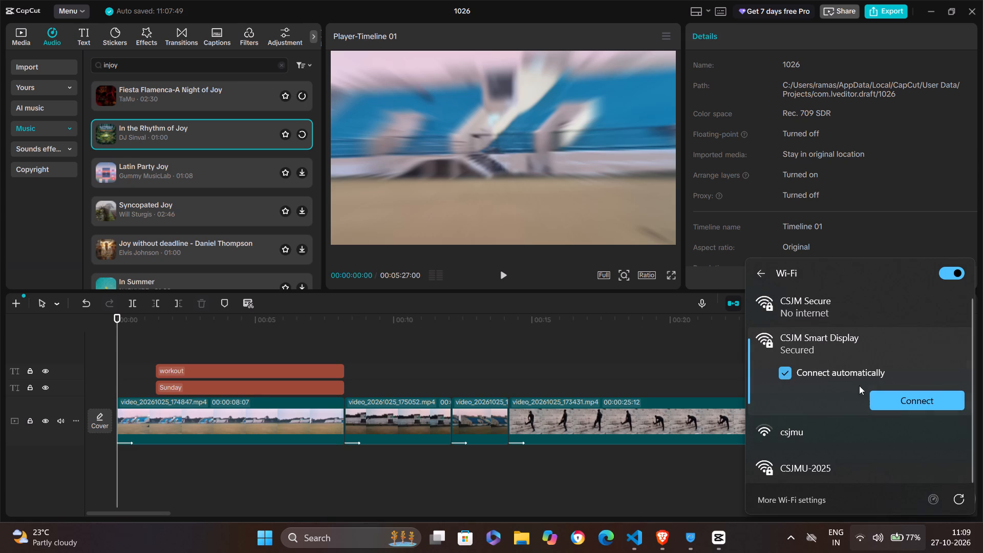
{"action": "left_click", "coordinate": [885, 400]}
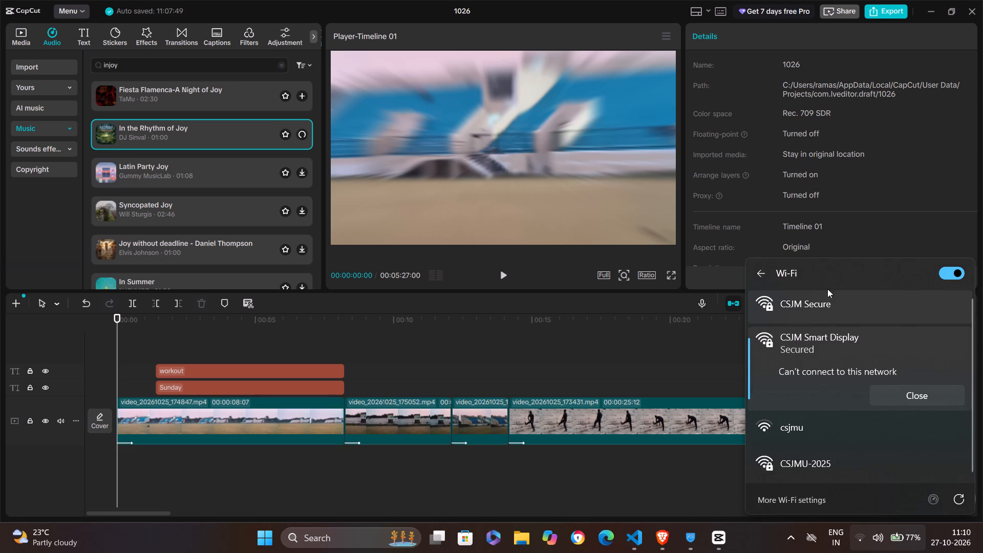
Switch the computer's Wi-Fi off.
{"action": "left_click", "coordinate": [950, 266]}
Switch to Hotspot Shield VPN, disconnect the VPN, and minimize its window.
{"action": "left_click", "coordinate": [689, 530]}
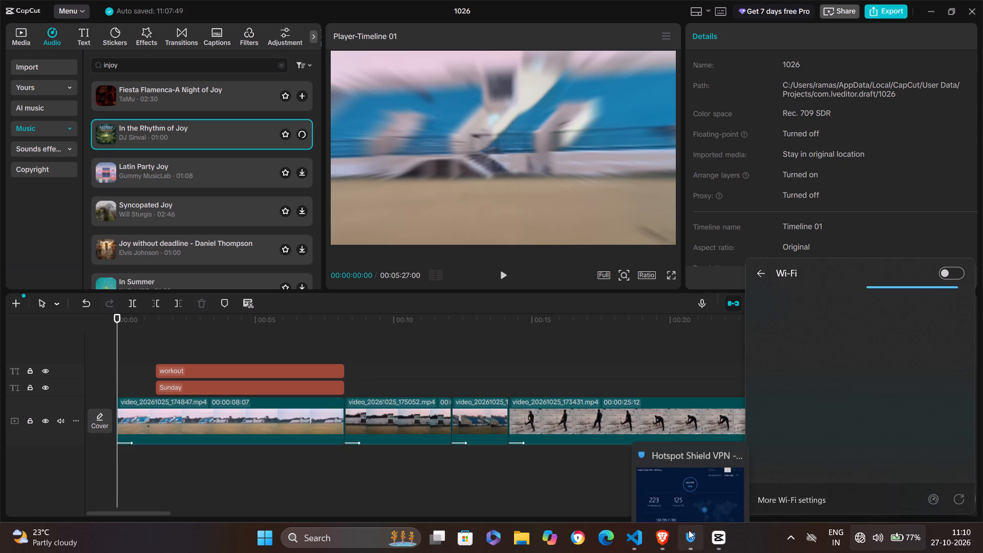
{"action": "left_click", "coordinate": [275, 81]}
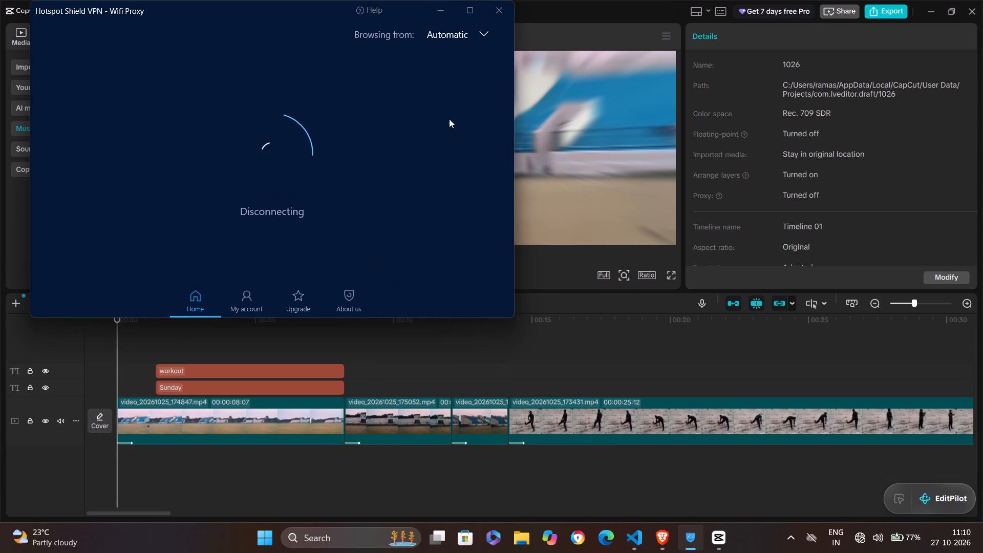
{"action": "left_click", "coordinate": [443, 6]}
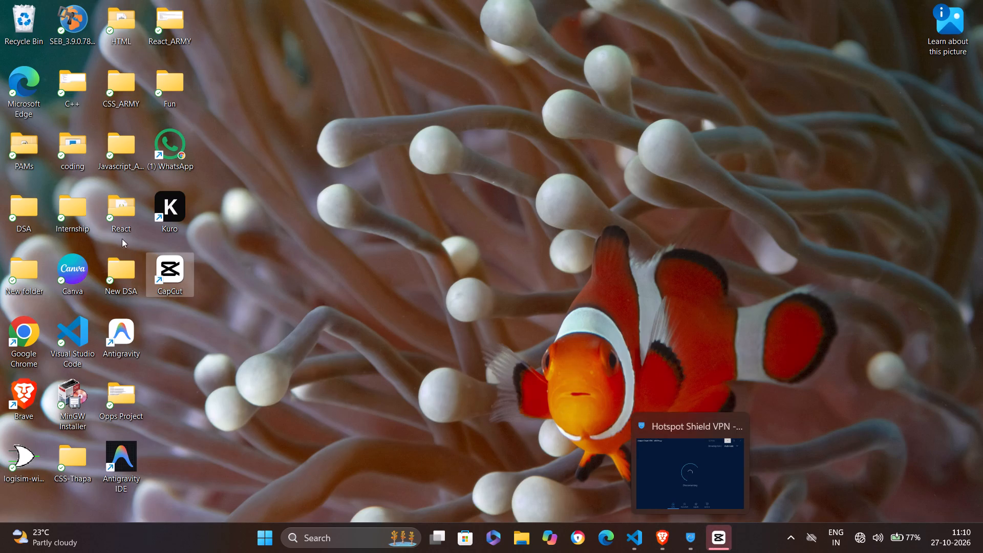
Launch the Kuro app from the desktop.
{"action": "double_click", "coordinate": [171, 202]}
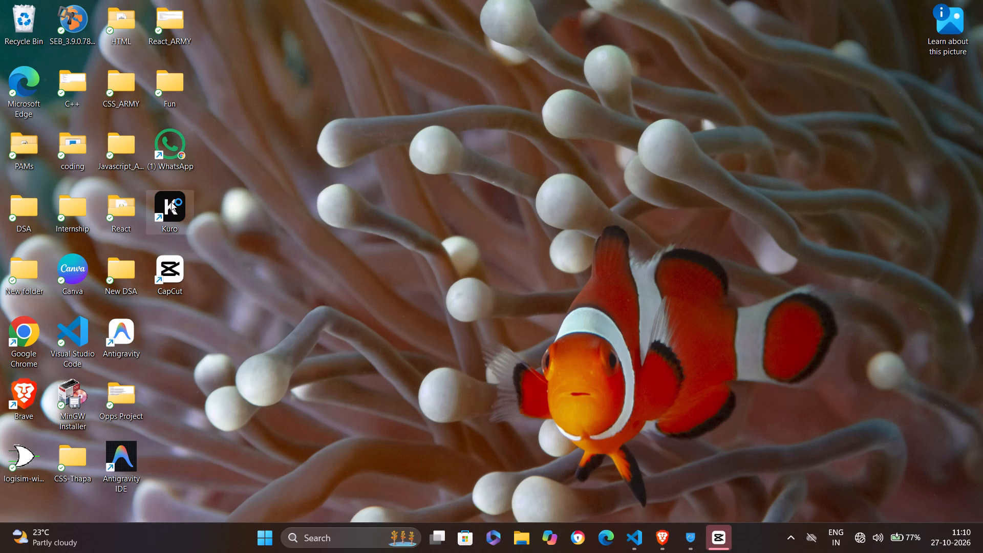